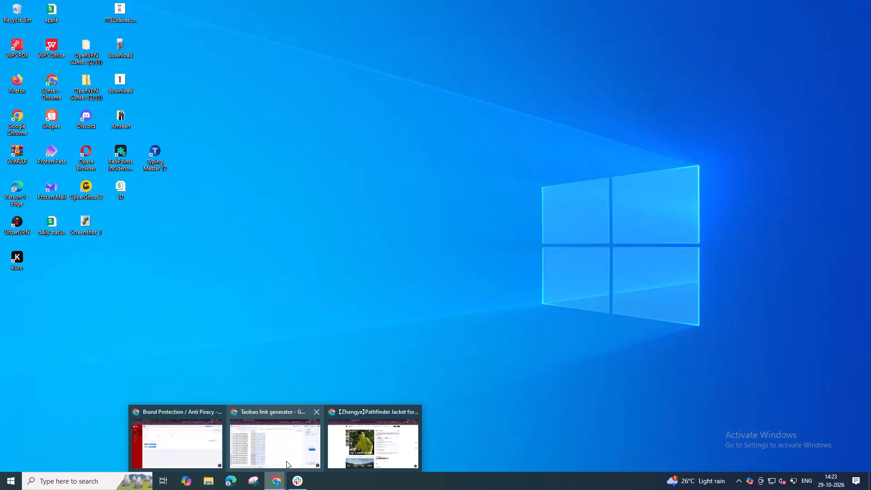
Bring up the New Work spreadsheet and select the empty Links cell C27474 below the green-highlighted link.
{"action": "left_click", "coordinate": [287, 457]}
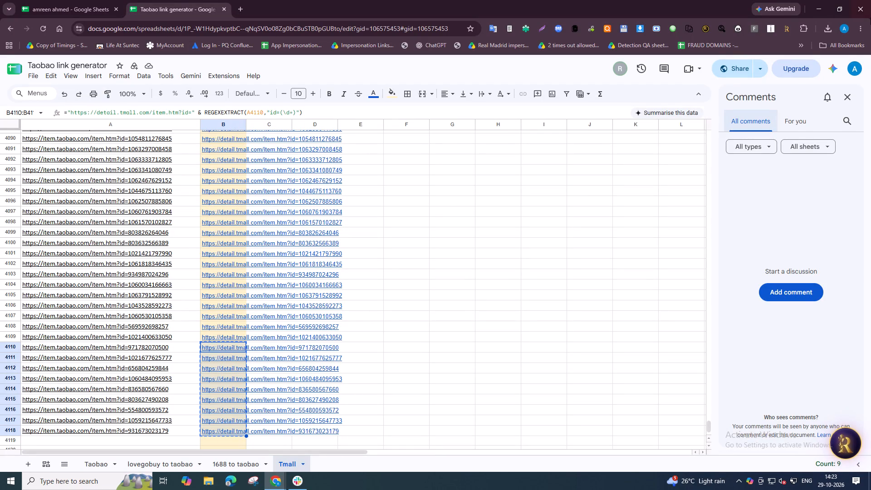
{"action": "left_click", "coordinate": [819, 9]}
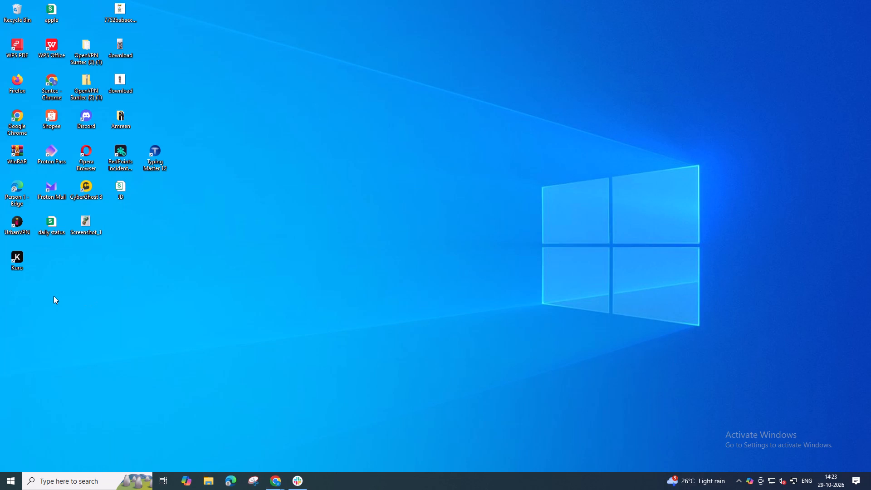
{"action": "left_click", "coordinate": [278, 479]}
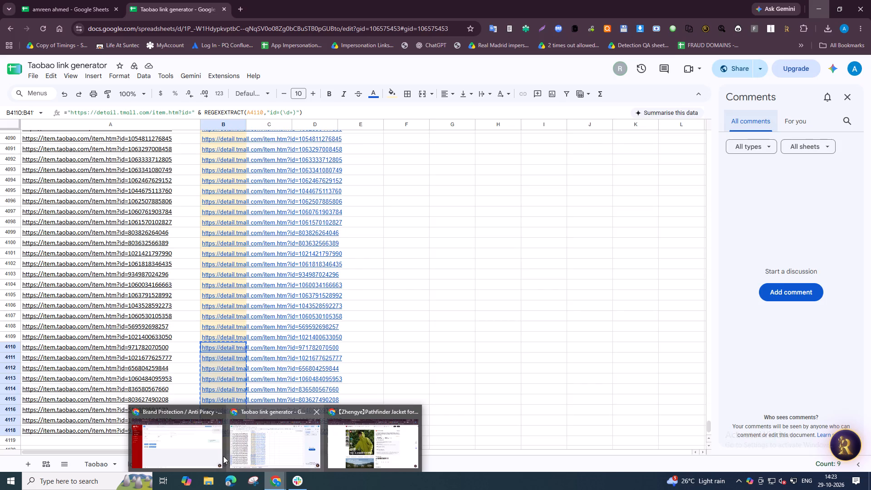
{"action": "left_click", "coordinate": [203, 454]}
{"action": "left_click", "coordinate": [294, 17]}
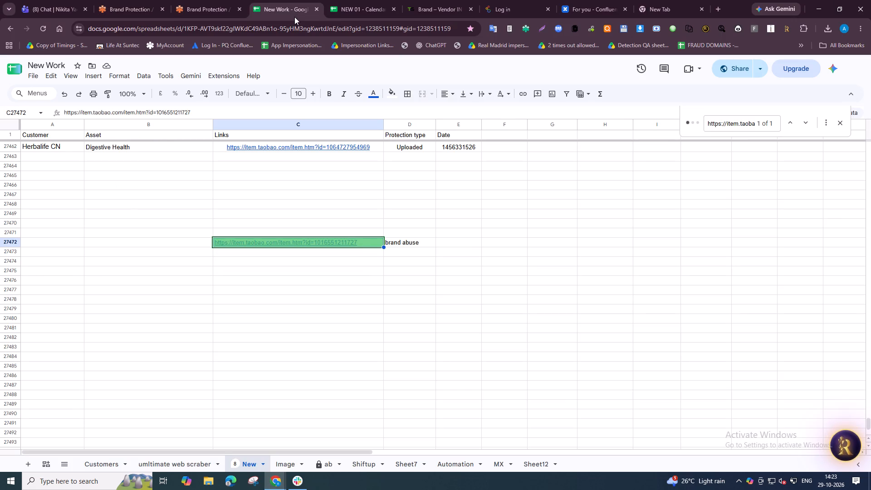
{"action": "left_click", "coordinate": [323, 262]}
Switch to the Lovegobuy product listings and close the Zhengye Pathfinder jacket listing.
{"action": "key", "text": "alt+Tab"}
{"action": "key", "text": "alt+Tab"}
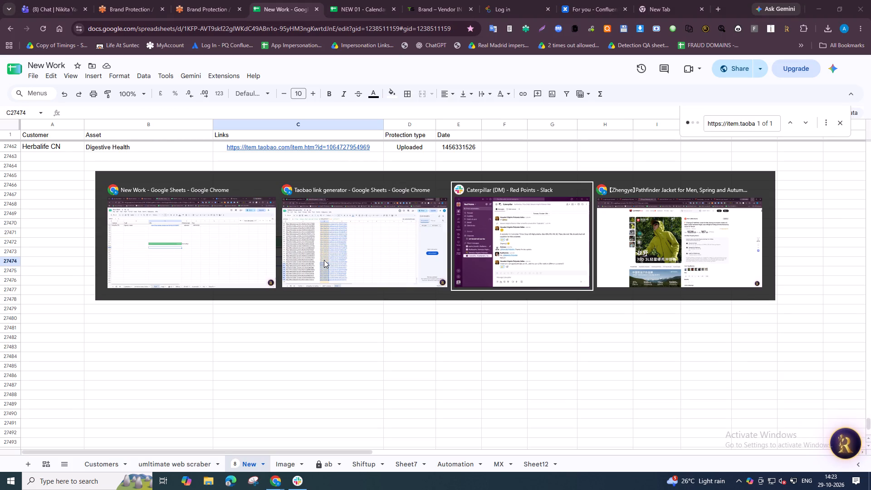
{"action": "key", "text": "alt+Tab"}
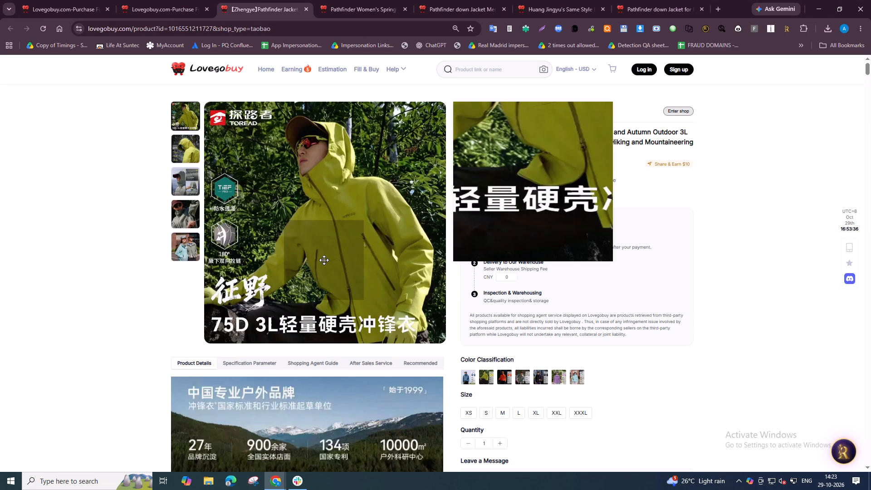
{"action": "key", "text": "ctrl+w"}
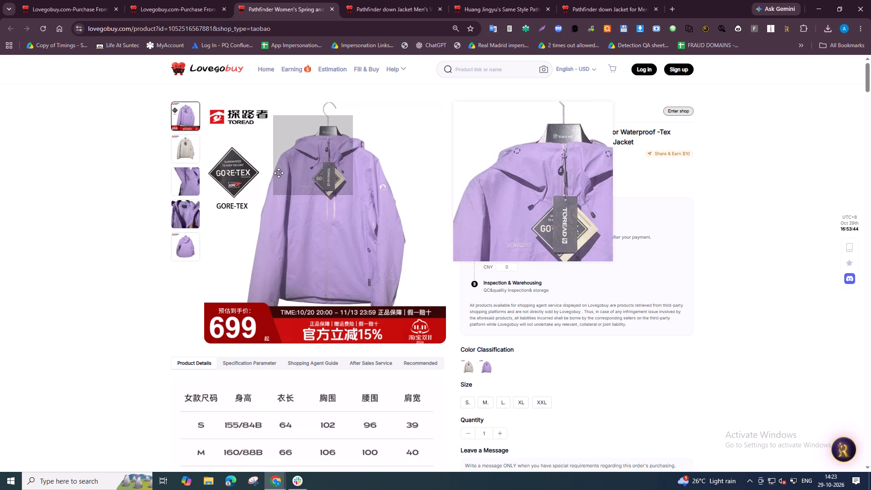
Check the product photos of the Pathfinder women's waterproof mountaineering jacket and copy the address of its original product link.
{"action": "left_click", "coordinate": [180, 150]}
{"action": "left_click", "coordinate": [190, 180]}
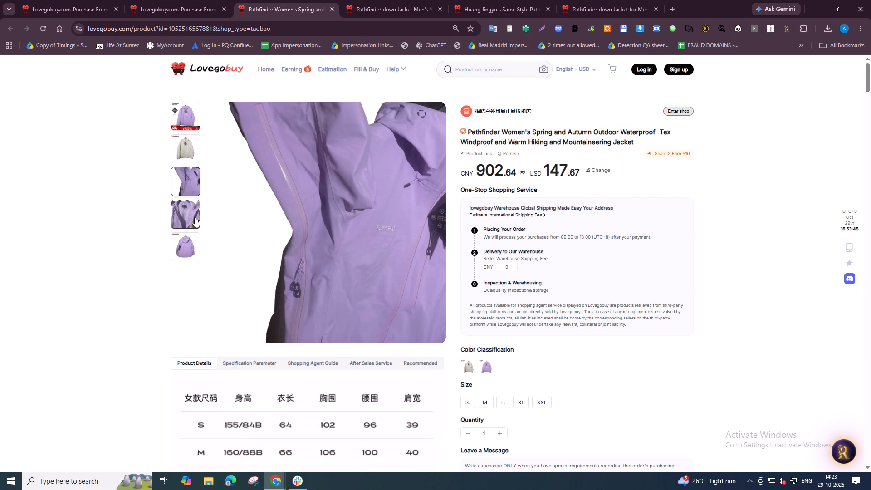
{"action": "left_click", "coordinate": [195, 217]}
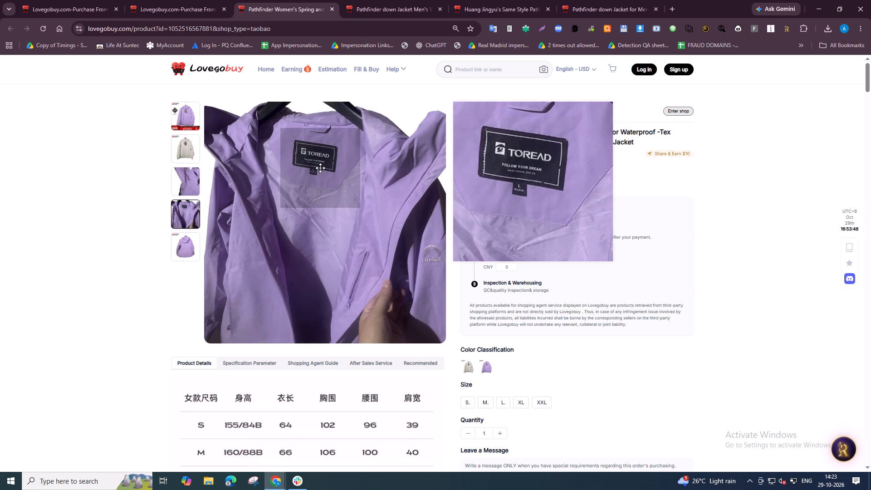
{"action": "left_click", "coordinate": [192, 241]}
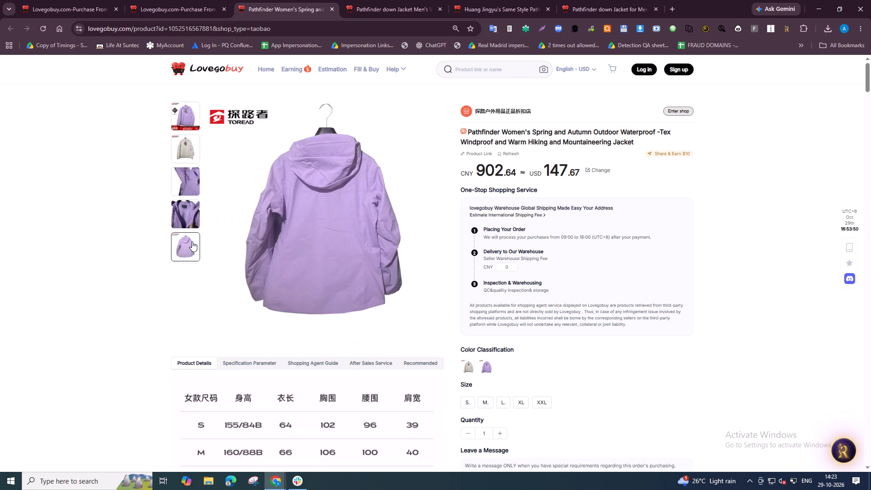
{"action": "right_click", "coordinate": [472, 152]}
{"action": "left_click", "coordinate": [532, 249]}
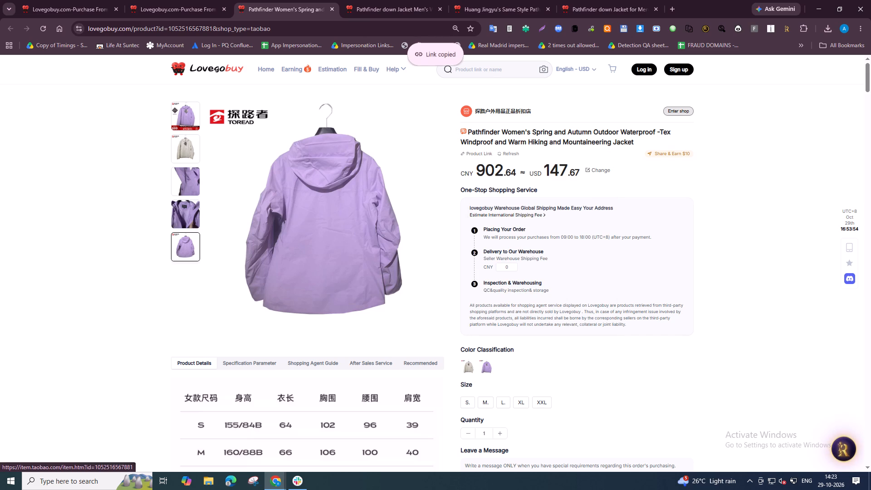
{"action": "key", "text": "alt+Tab"}
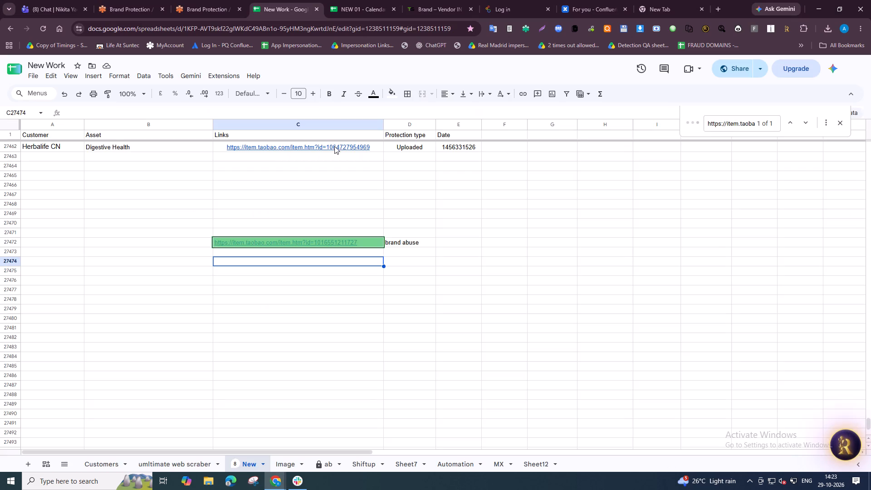
{"action": "left_click", "coordinate": [145, 0]}
{"action": "left_click", "coordinate": [230, 244]}
{"action": "left_click", "coordinate": [230, 241]}
{"action": "key", "text": "ctrl+v"}
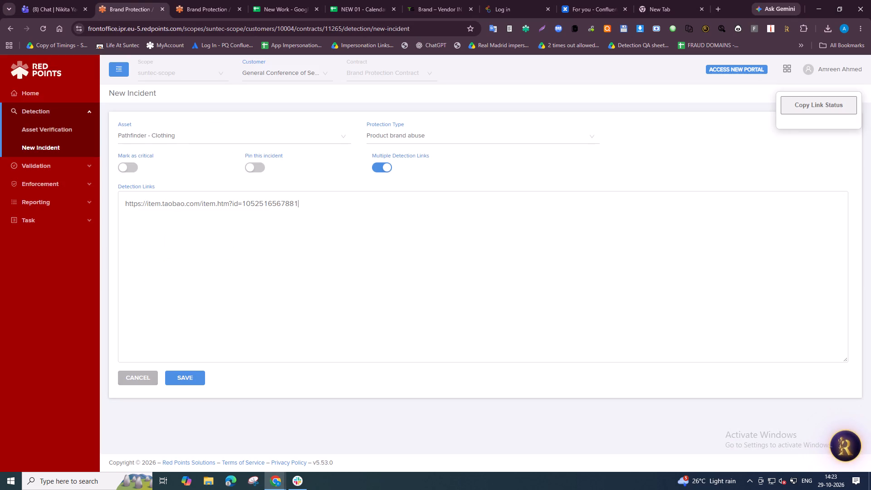
{"action": "left_click", "coordinate": [192, 373]}
Copy the incident's link status and paste it into the New Work sheet starting at cell C27474.
{"action": "left_click", "coordinate": [805, 107]}
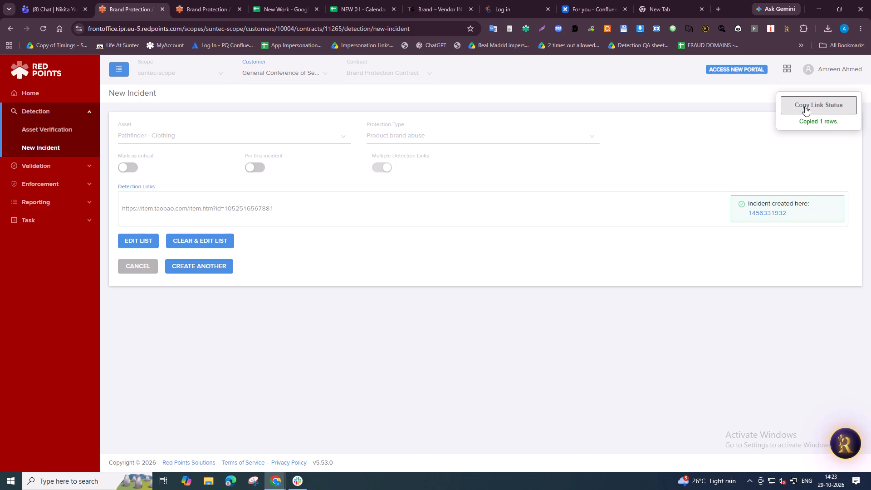
{"action": "left_click", "coordinate": [310, 0]}
{"action": "key", "text": "ctrl+v"}
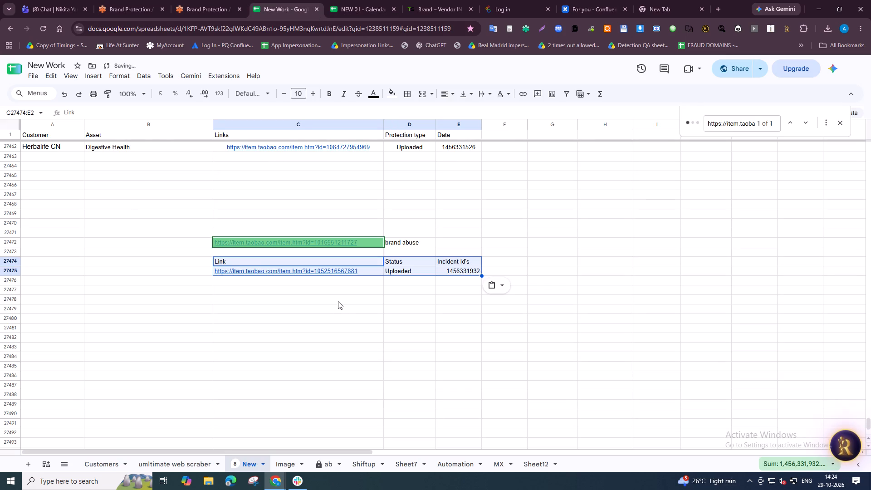
Move the pasted link, status and incident ID from row 27475 up to row 27473, directly below the green-highlighted link.
{"action": "key", "text": "Down"}
{"action": "key", "text": "ctrl+shift+Right"}
{"action": "key", "text": "ctrl+x"}
{"action": "key", "text": "Up"}
{"action": "key", "text": "Up"}
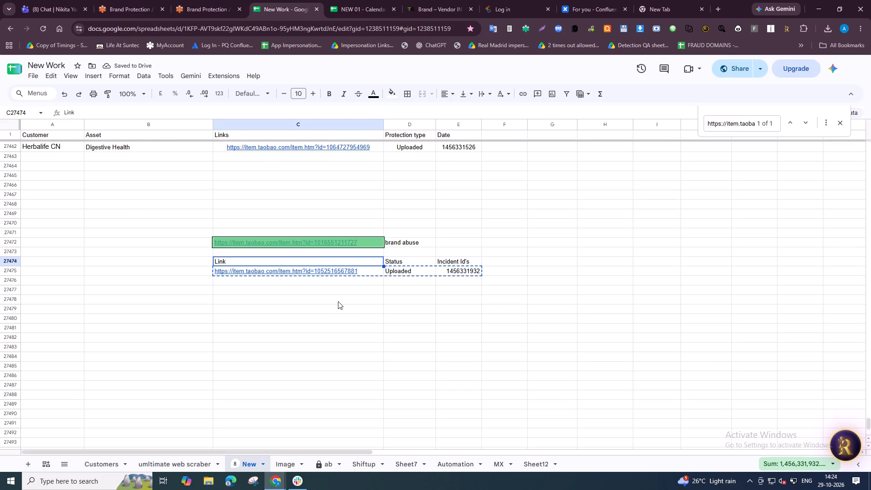
{"action": "key", "text": "ctrl+v"}
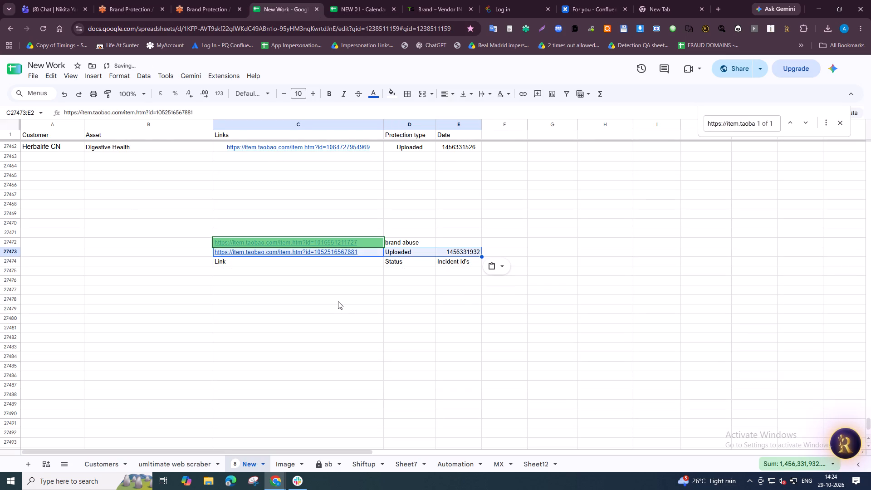
{"action": "key", "text": "Up"}
Close the women's jacket listing and copy the product link address of the Pathfinder men's winter hooded down jacket.
{"action": "key", "text": "alt+Tab"}
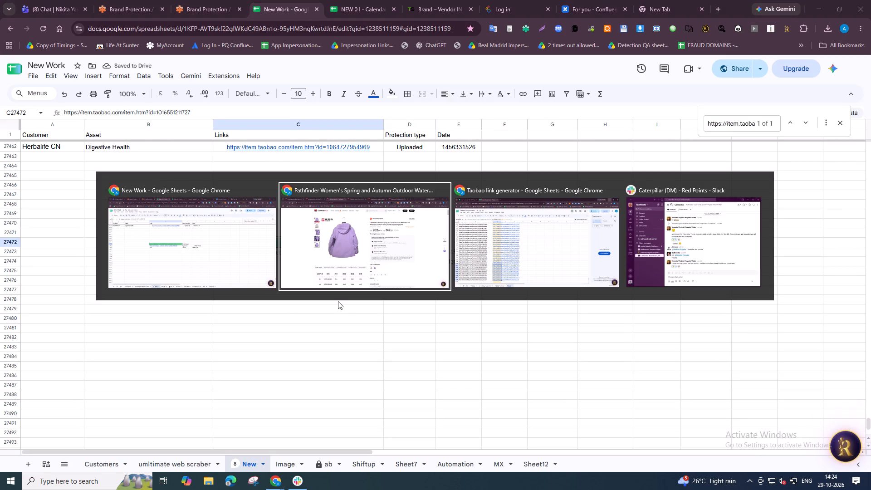
{"action": "key", "text": "ctrl+w"}
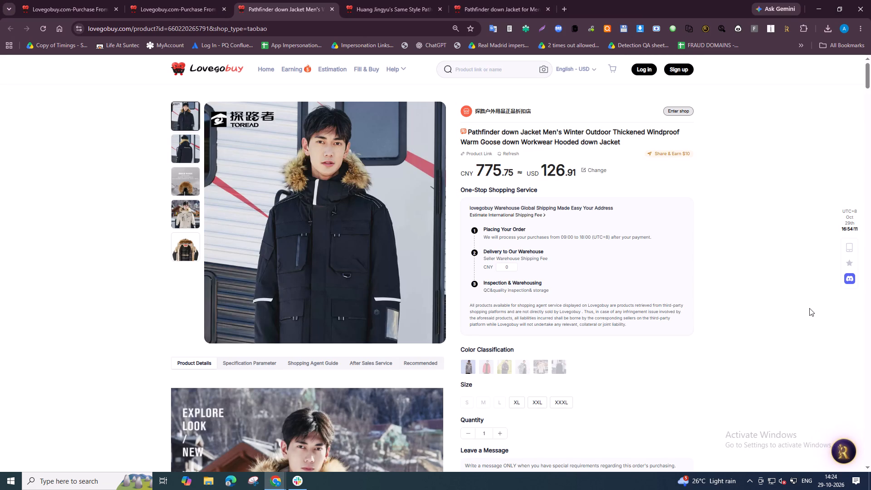
{"action": "right_click", "coordinate": [475, 153]}
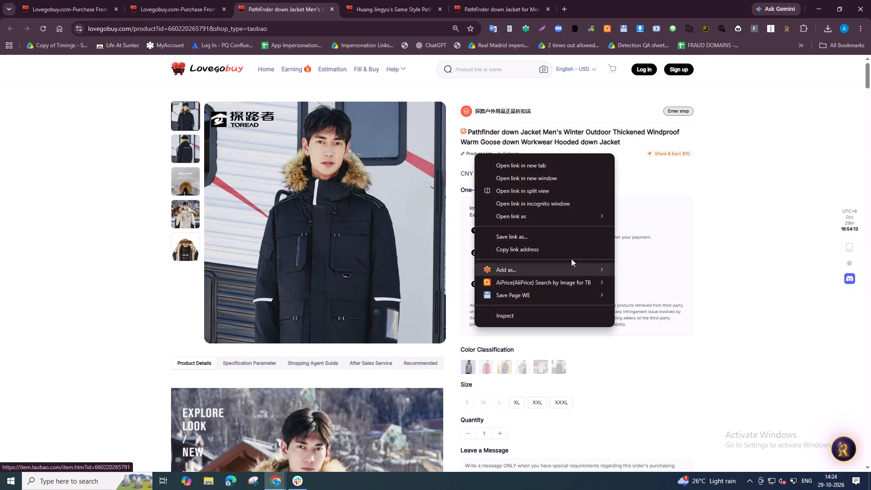
{"action": "left_click", "coordinate": [580, 249]}
{"action": "key", "text": "alt+Tab"}
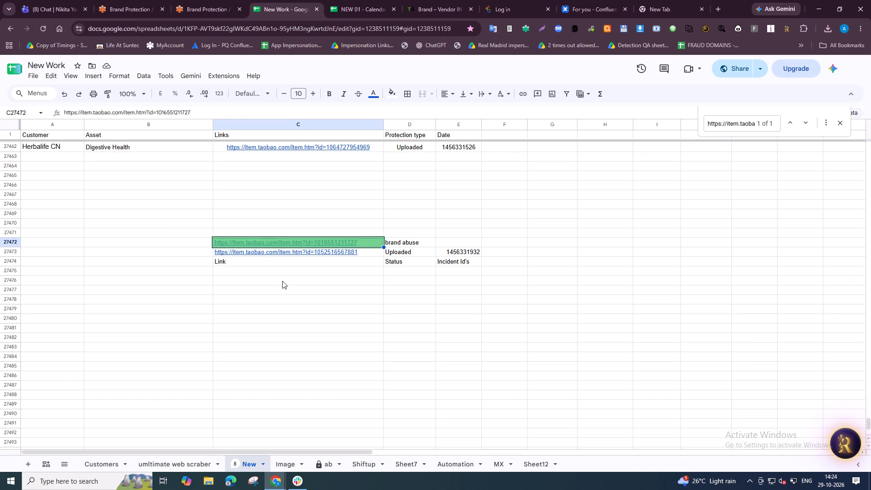
{"action": "left_click", "coordinate": [138, 0]}
{"action": "left_click", "coordinate": [214, 230]}
{"action": "double_click", "coordinate": [214, 238]}
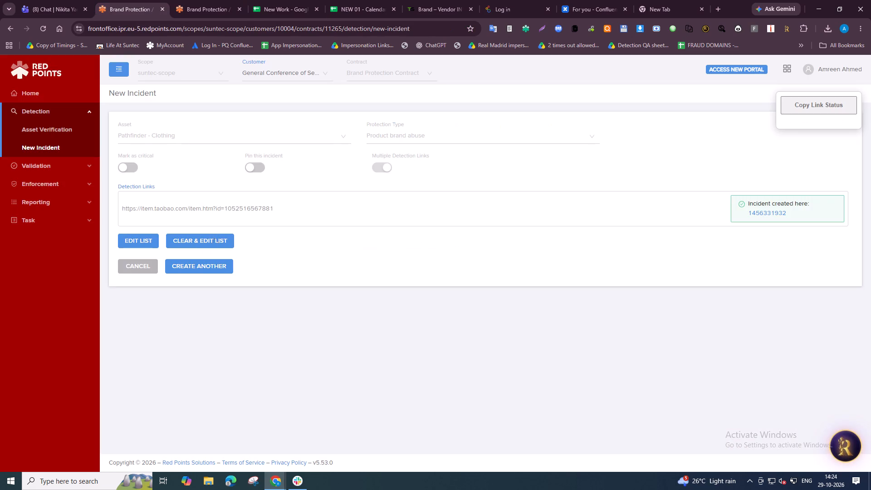
{"action": "key", "text": "ctrl+v"}
{"action": "left_click", "coordinate": [197, 385]}
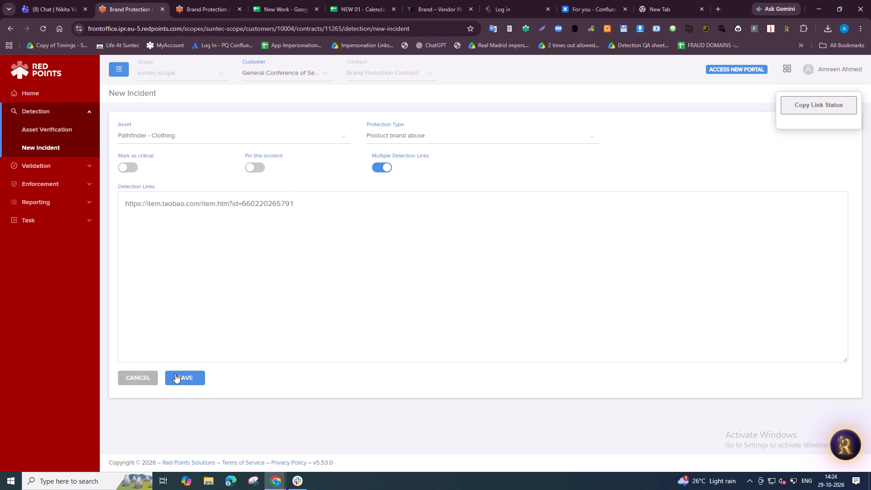
{"action": "left_click", "coordinate": [185, 377]}
{"action": "left_click", "coordinate": [811, 103]}
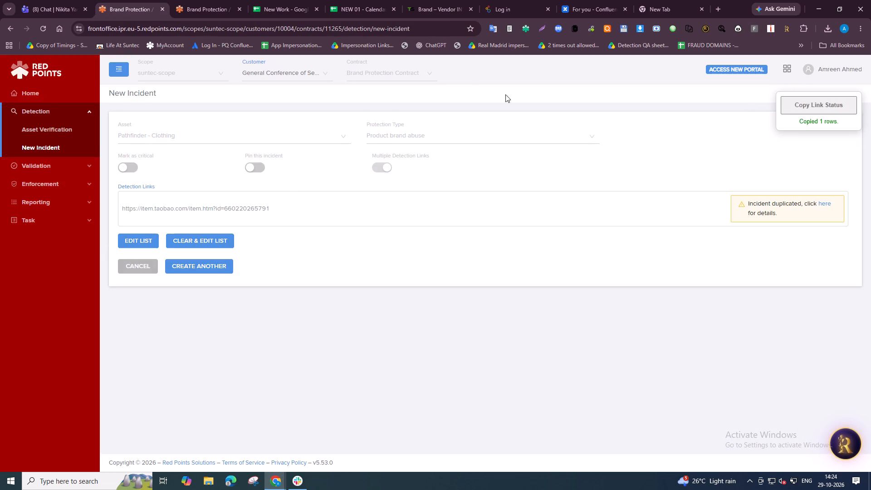
{"action": "left_click", "coordinate": [294, 0]}
{"action": "left_click", "coordinate": [365, 244]}
{"action": "key", "text": "ctrl+c"}
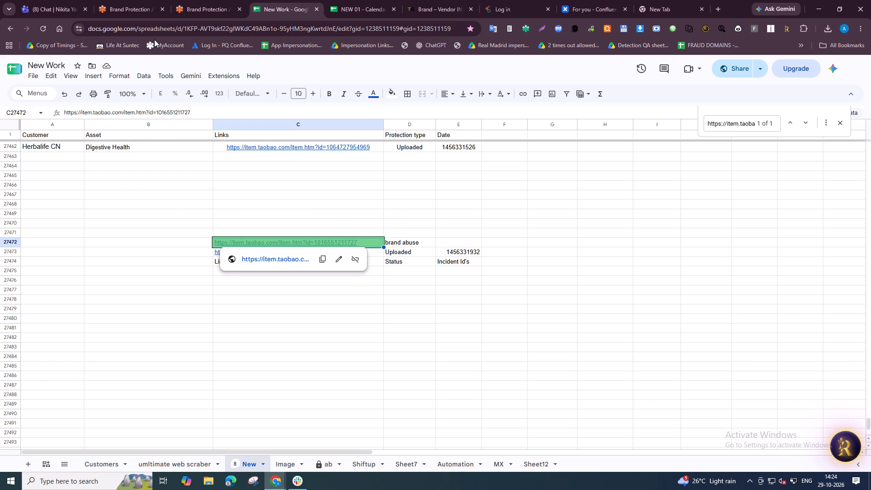
{"action": "left_click", "coordinate": [121, 0]}
{"action": "double_click", "coordinate": [196, 236]}
{"action": "key", "text": "ctrl+v"}
{"action": "left_click", "coordinate": [194, 376]}
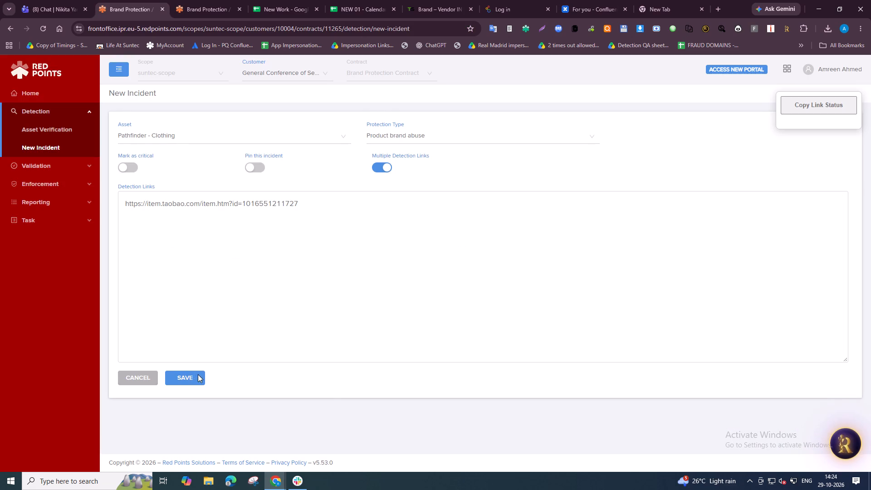
Close the men's hooded down jacket listing and copy the product link address of the Pathfinder Extreme down jacket.
{"action": "key", "text": "alt+Tab"}
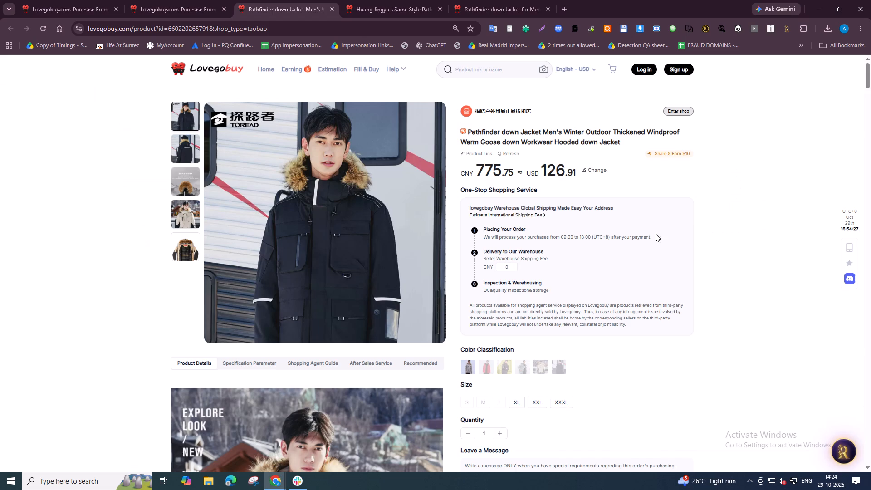
{"action": "key", "text": "ctrl+w"}
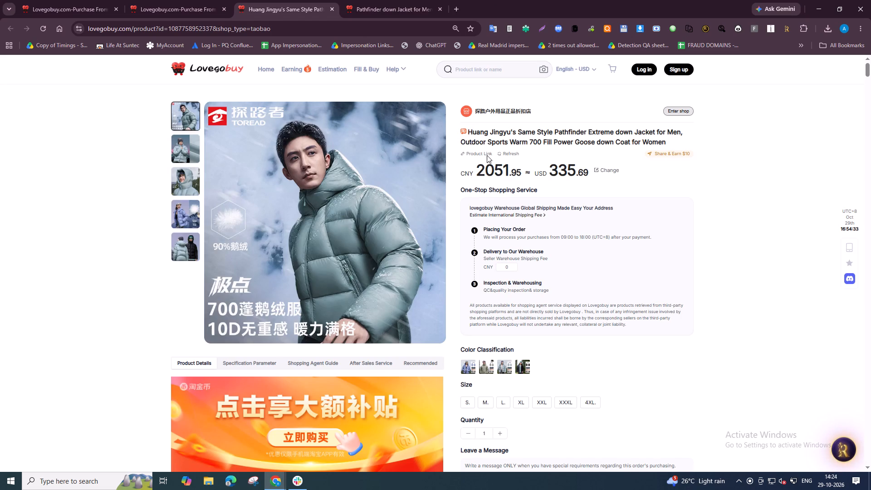
{"action": "right_click", "coordinate": [473, 152]}
{"action": "left_click", "coordinate": [509, 245]}
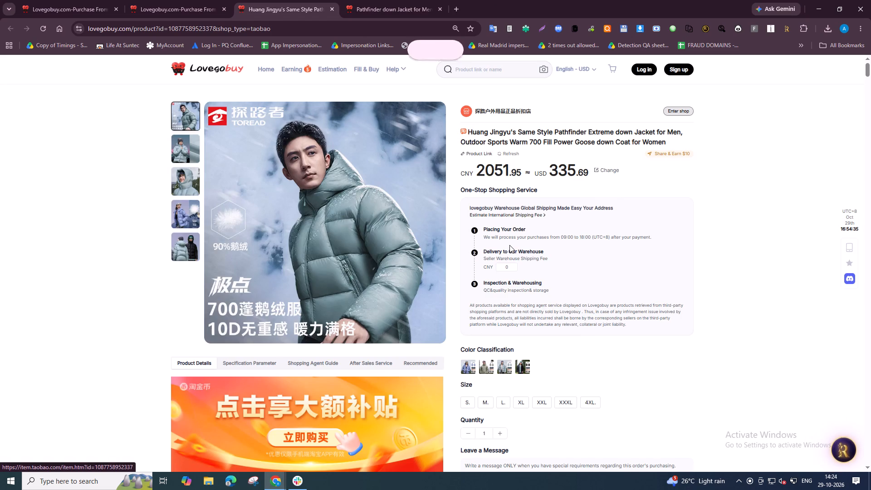
{"action": "key", "text": "alt+Tab"}
{"action": "key", "text": "alt+Tab"}
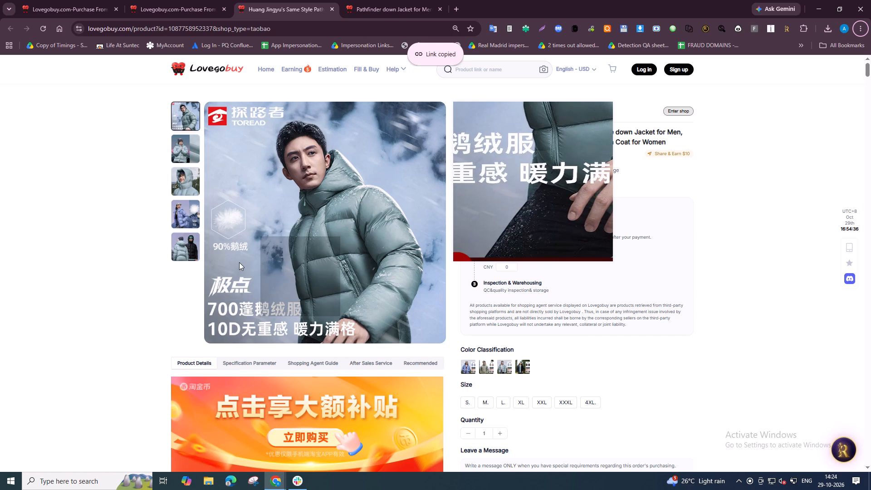
{"action": "left_click", "coordinate": [228, 241]}
{"action": "left_click", "coordinate": [228, 240]}
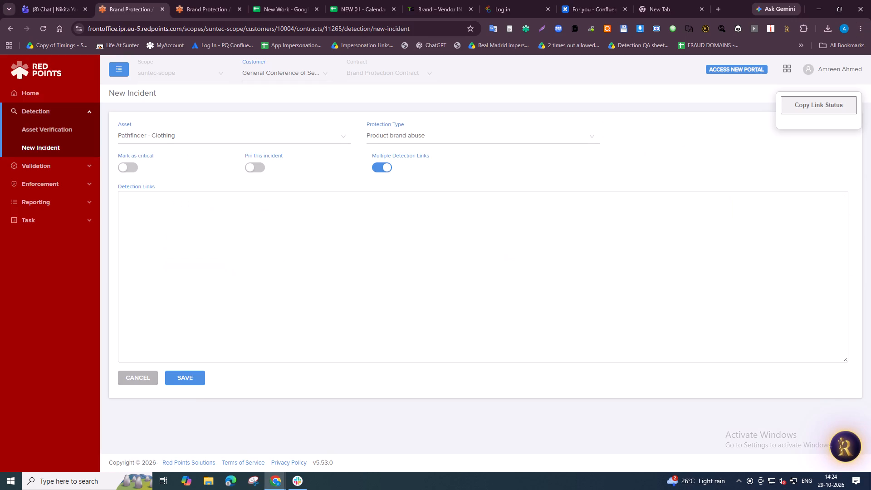
{"action": "key", "text": "ctrl+v"}
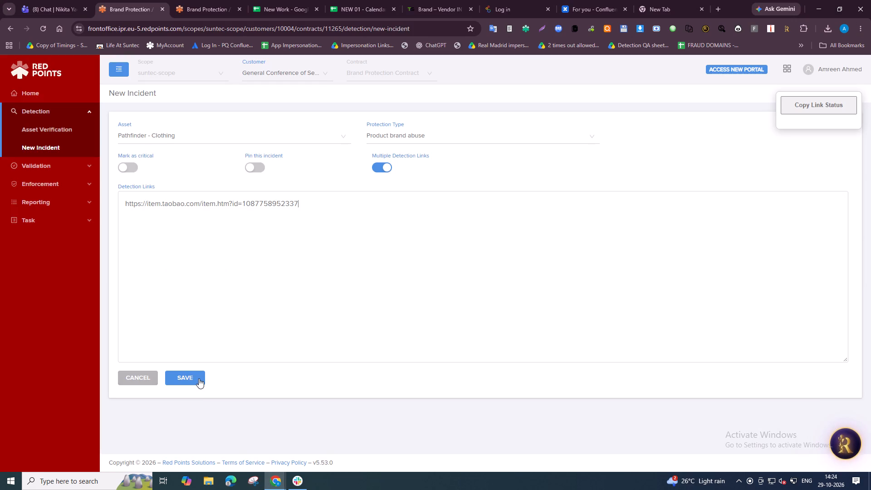
{"action": "left_click", "coordinate": [199, 378]}
Copy the new incident's link status and paste it into the New Work sheet starting at cell C27477.
{"action": "left_click", "coordinate": [792, 108]}
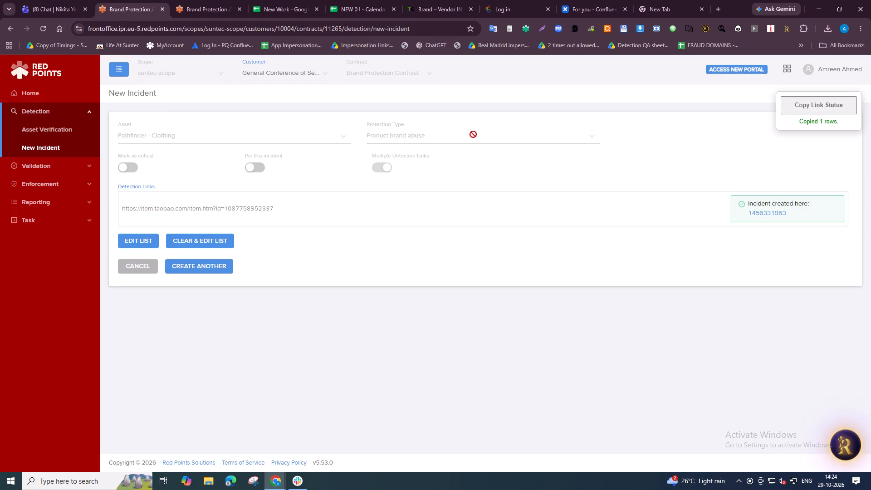
{"action": "left_click", "coordinate": [288, 0]}
{"action": "left_click", "coordinate": [330, 293]}
{"action": "key", "text": "ctrl+v"}
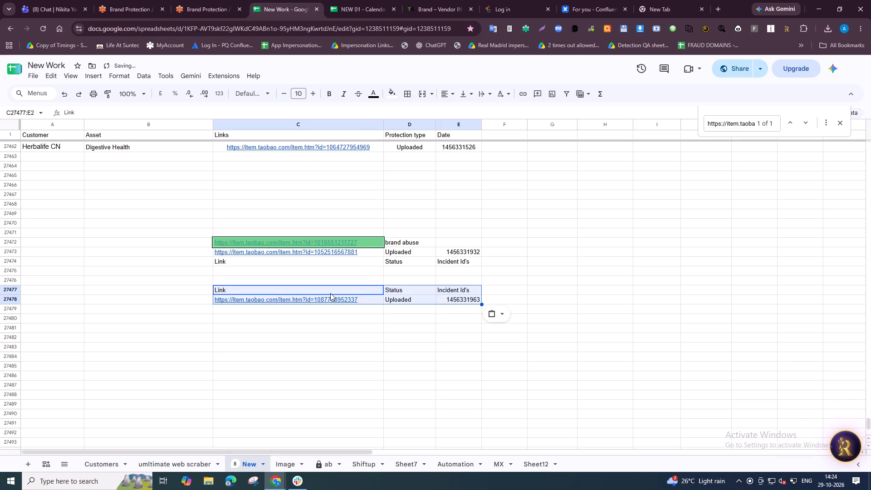
{"action": "key", "text": "Down"}
{"action": "key", "text": "ctrl+shift+Right"}
{"action": "key", "text": "ctrl+x"}
{"action": "key", "text": "ctrl+Up"}
{"action": "key", "text": "Up"}
{"action": "key", "text": "Up"}
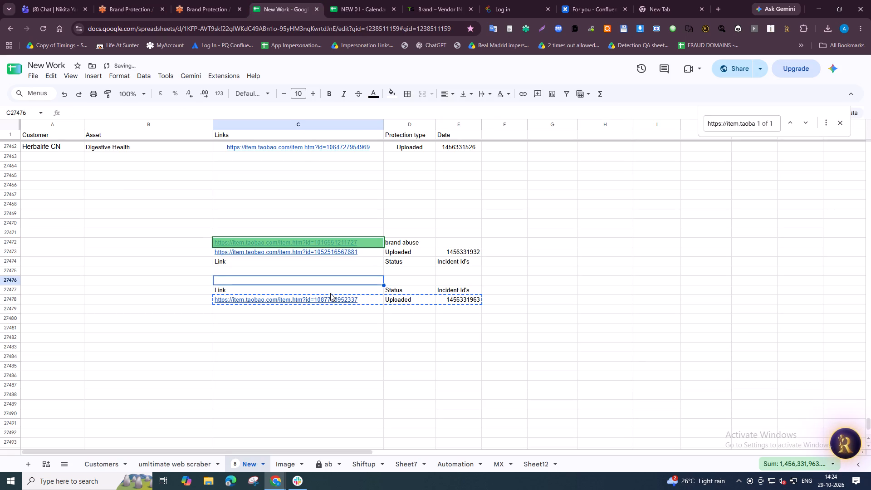
{"action": "key", "text": "Up"}
{"action": "key", "text": "ctrl+v"}
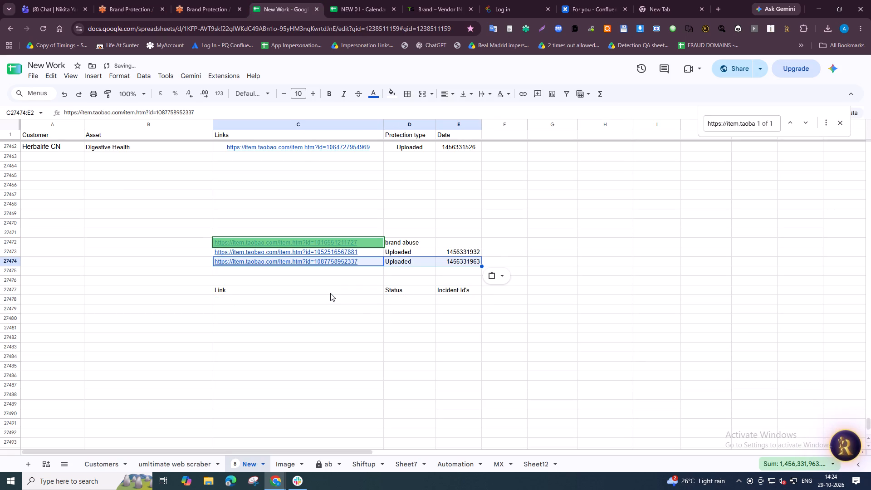
{"action": "key", "text": "Up"}
{"action": "key", "text": "Up"}
Close the Huang Jingyu down jacket listing and copy the product link address of the men's Pathfinder down jacket with fur collar.
{"action": "key", "text": "alt+Tab"}
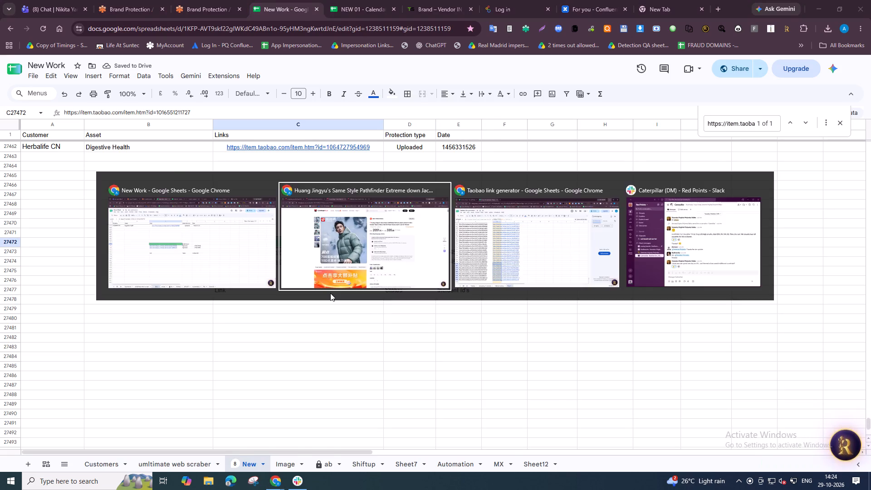
{"action": "key", "text": "ctrl+w"}
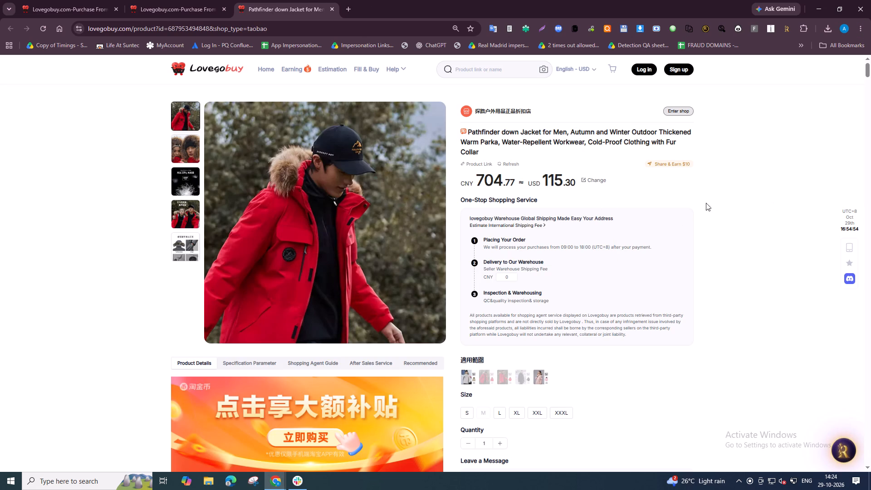
{"action": "right_click", "coordinate": [475, 165]}
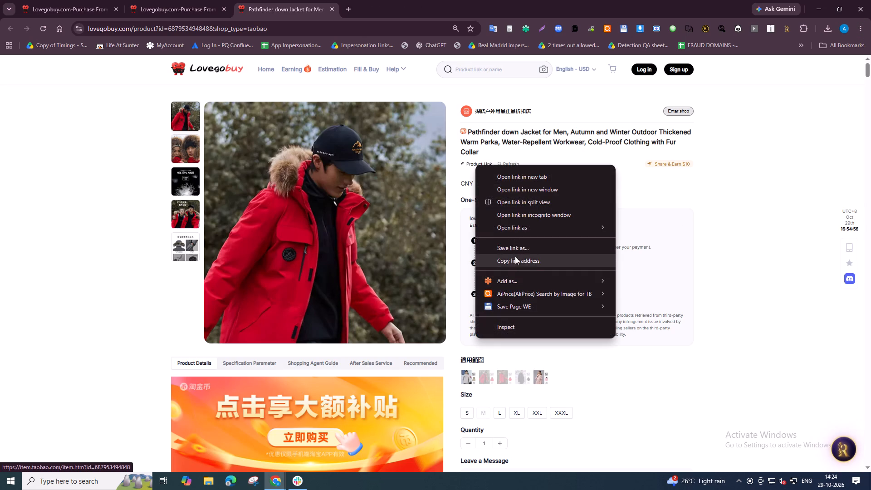
{"action": "left_click", "coordinate": [515, 259]}
{"action": "key", "text": "alt+Tab"}
{"action": "left_click", "coordinate": [146, 0]}
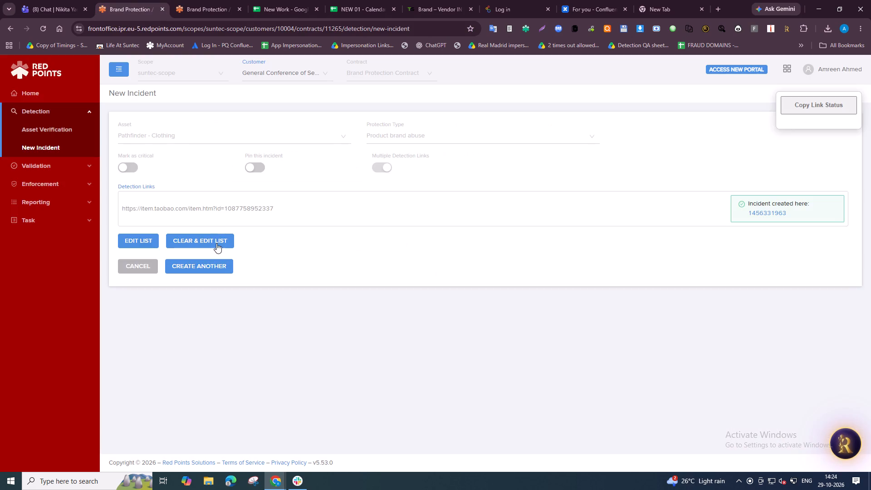
{"action": "double_click", "coordinate": [216, 243]}
{"action": "key", "text": "ctrl+v"}
{"action": "left_click", "coordinate": [188, 380]}
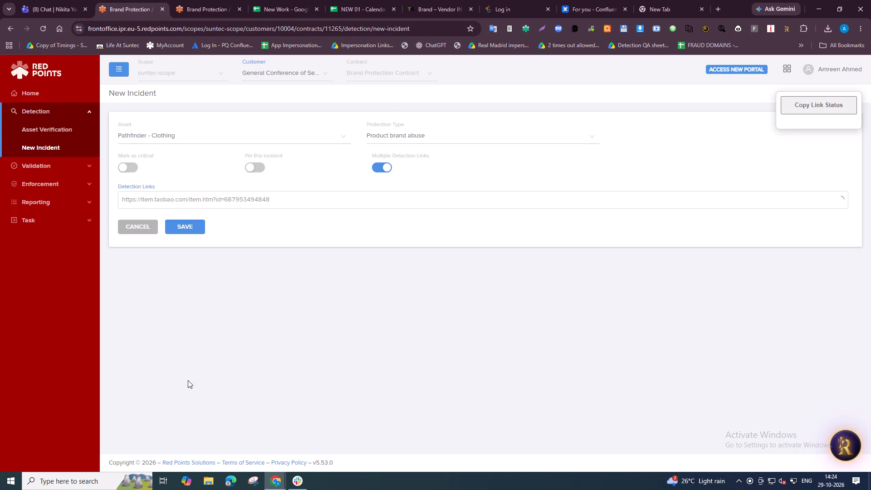
Copy the new incident's link status and paste it into the New Work sheet starting at cell C27477.
{"action": "left_click", "coordinate": [803, 106]}
{"action": "left_click", "coordinate": [286, 0]}
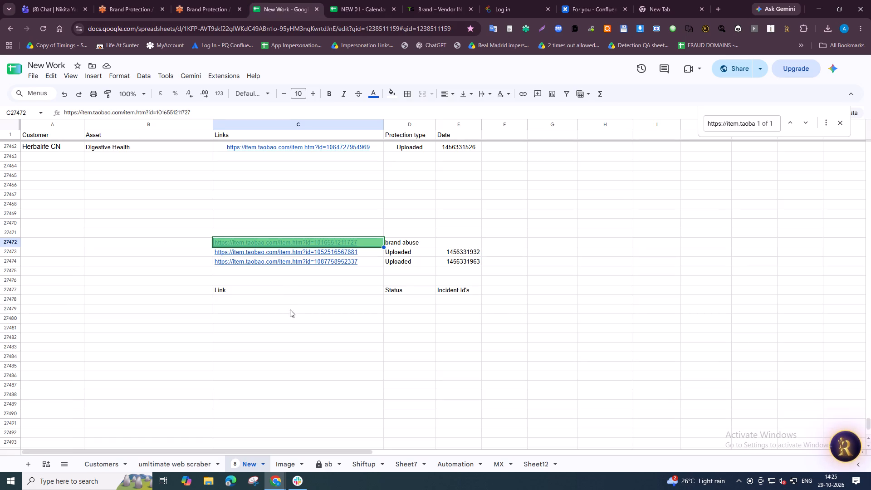
{"action": "left_click", "coordinate": [294, 286]}
{"action": "key", "text": "ctrl+v"}
{"action": "key", "text": "Down"}
{"action": "key", "text": "ctrl+shift+Right"}
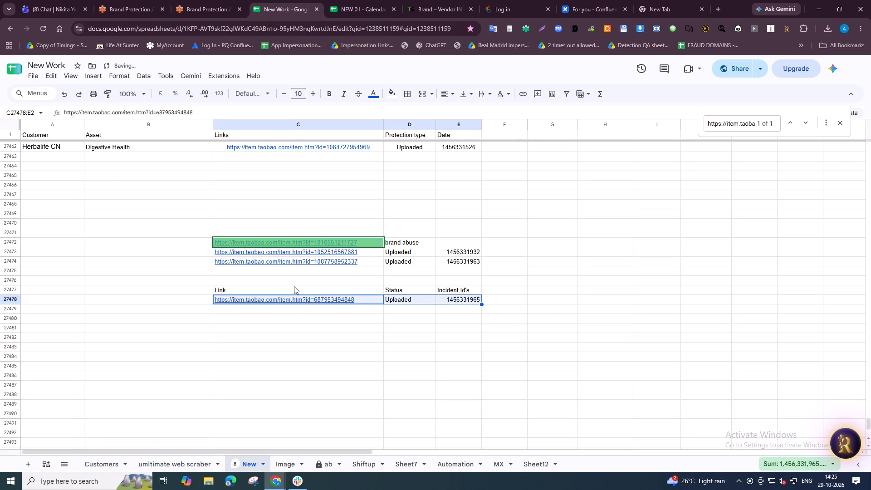
{"action": "key", "text": "ctrl+x"}
{"action": "key", "text": "Up"}
{"action": "key", "text": "ctrl+v"}
{"action": "key", "text": "ctrl+x"}
{"action": "key", "text": "ctrl+Up"}
{"action": "key", "text": "Down"}
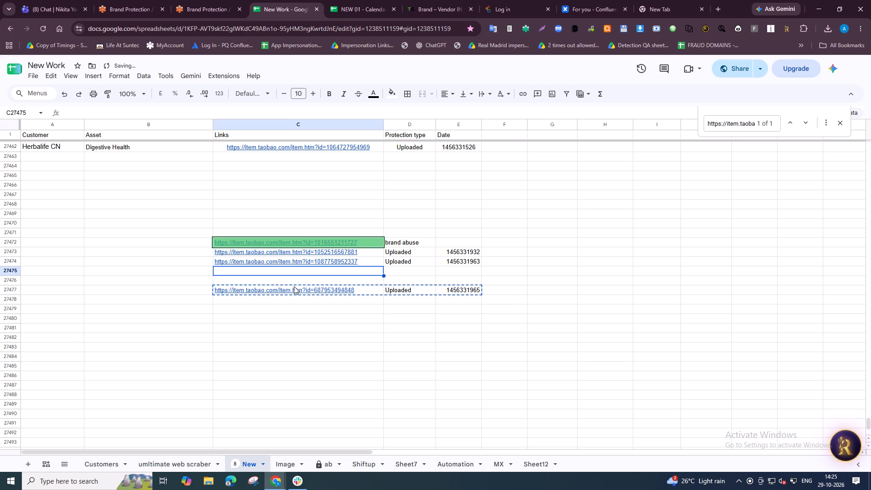
{"action": "key", "text": "ctrl+v"}
Close the fur-collar jacket listing and open the store's casual pants, pink outdoor down jacket and men's fleece-lined jacket listings in separate tabs.
{"action": "key", "text": "alt+Tab"}
{"action": "key", "text": "ctrl+w"}
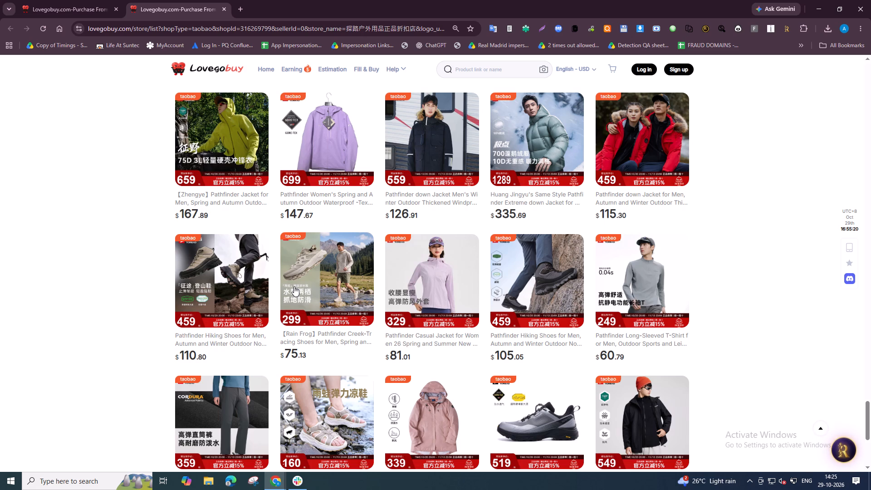
{"action": "key", "text": "alt+Tab"}
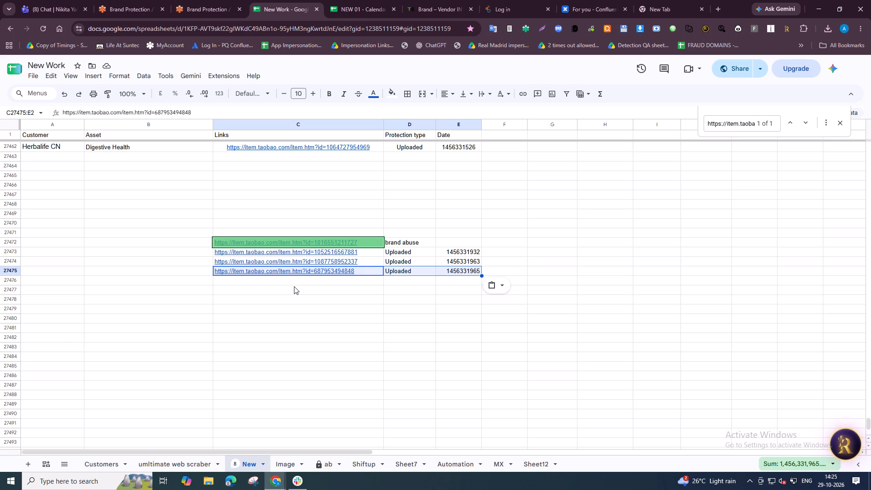
{"action": "key", "text": "alt+Tab"}
{"action": "scroll", "coordinate": [554, 308], "scroll_direction": "down", "scroll_amount": 4}
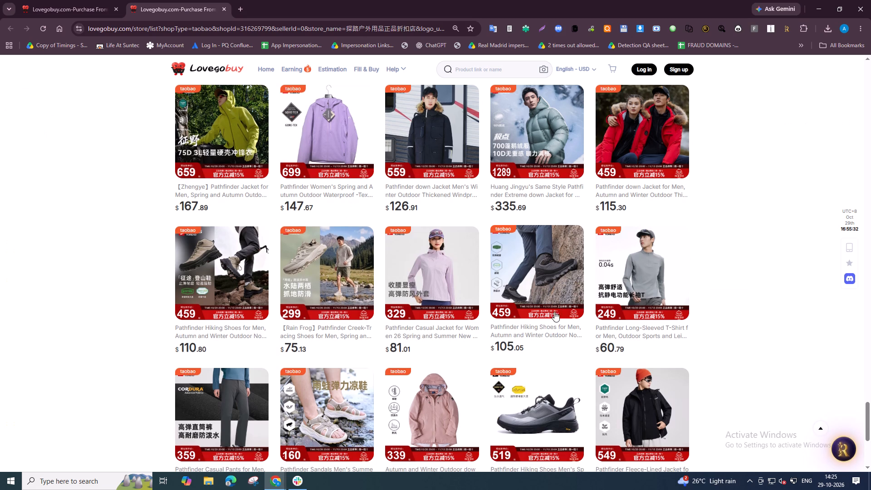
{"action": "scroll", "coordinate": [554, 312], "scroll_direction": "down", "scroll_amount": 1}
{"action": "left_click", "coordinate": [201, 186], "text": "ctrl"}
{"action": "left_click", "coordinate": [450, 203], "text": "ctrl"}
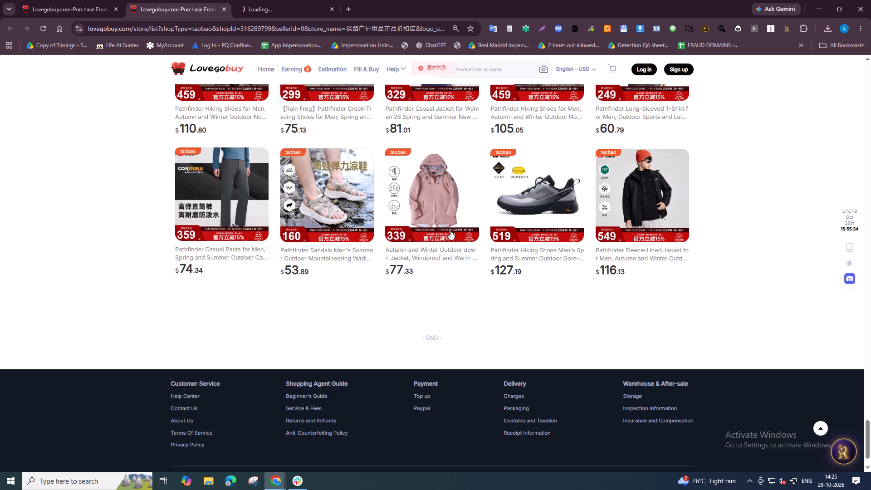
{"action": "left_click", "coordinate": [624, 198], "text": "ctrl"}
{"action": "left_click", "coordinate": [274, 0]}
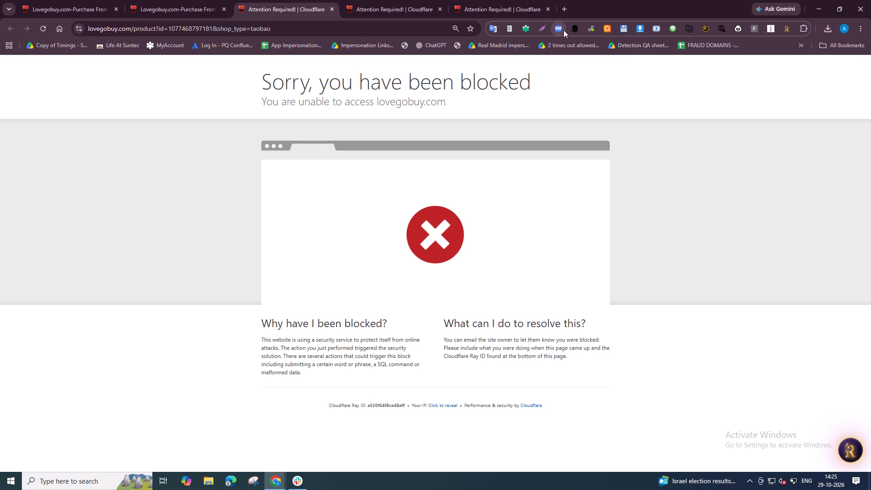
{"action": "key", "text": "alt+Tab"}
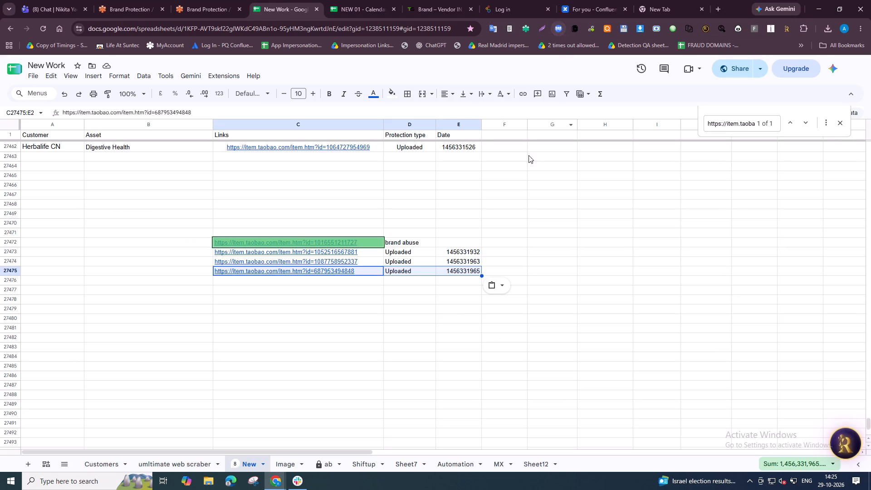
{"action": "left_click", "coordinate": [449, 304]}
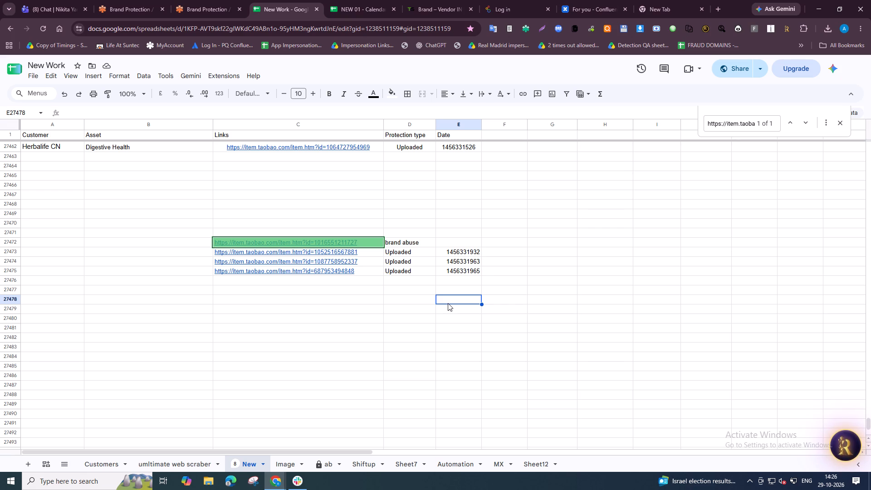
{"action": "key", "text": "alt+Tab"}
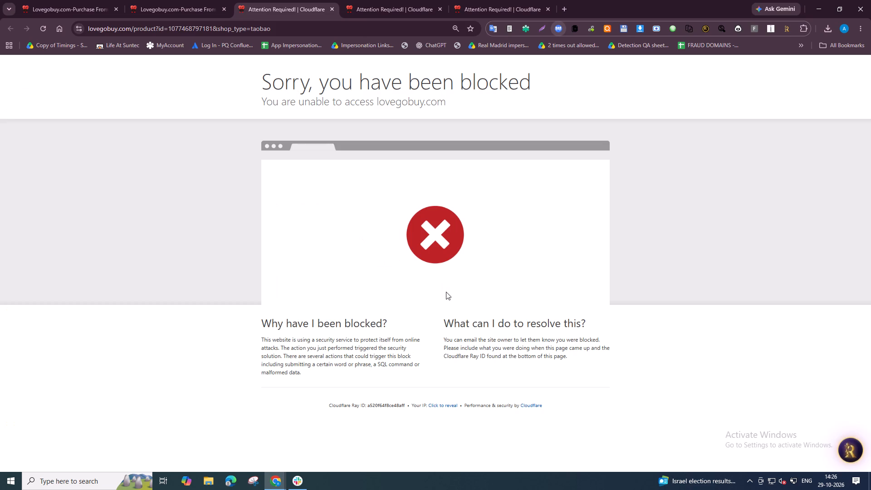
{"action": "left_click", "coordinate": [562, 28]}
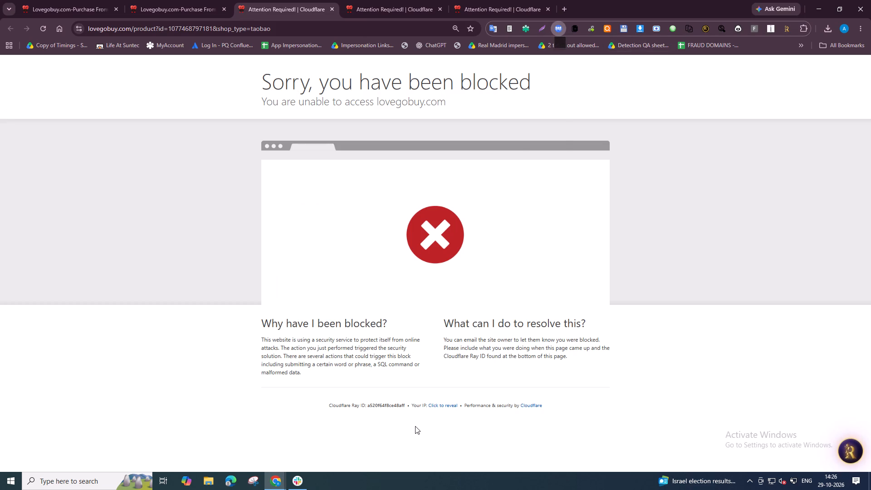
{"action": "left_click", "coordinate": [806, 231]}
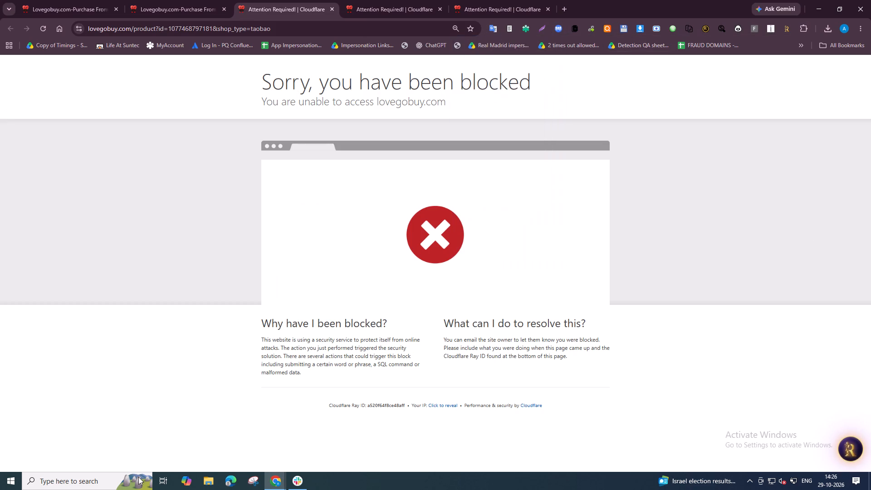
Minimise the open browser windows and launch an application from the Windows search.
{"action": "left_click", "coordinate": [817, 1]}
{"action": "left_click", "coordinate": [817, 1]}
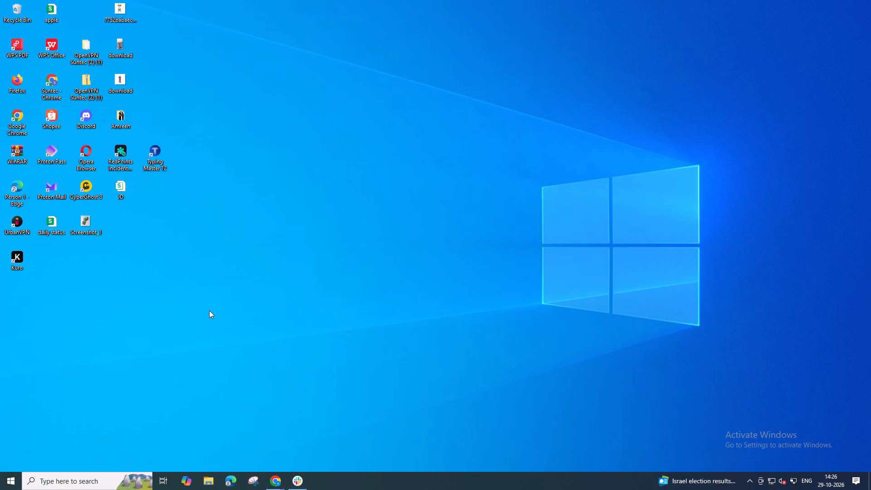
{"action": "left_click", "coordinate": [71, 206]}
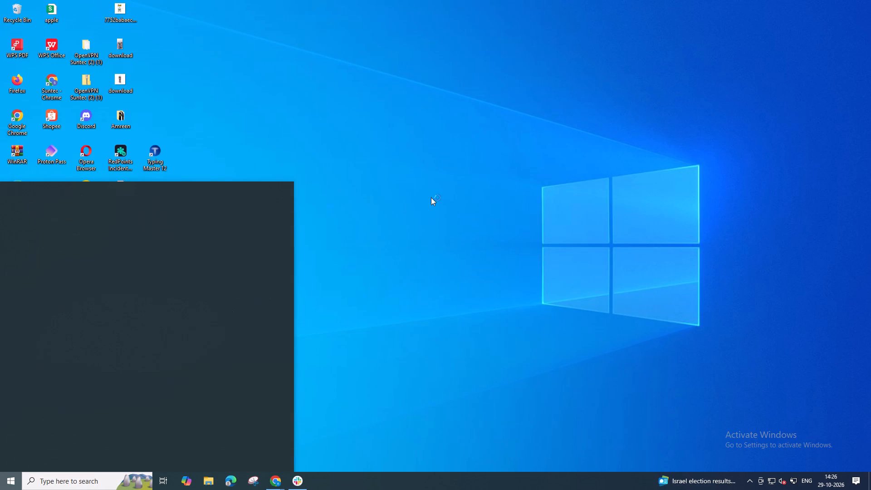
{"action": "key", "text": "alt+Tab"}
{"action": "key", "text": "alt+Tab"}
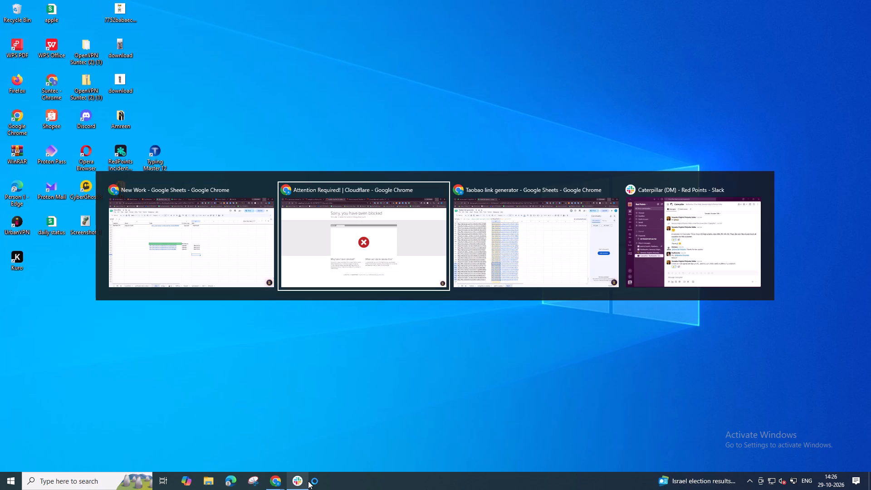
{"action": "key", "text": "alt+Tab"}
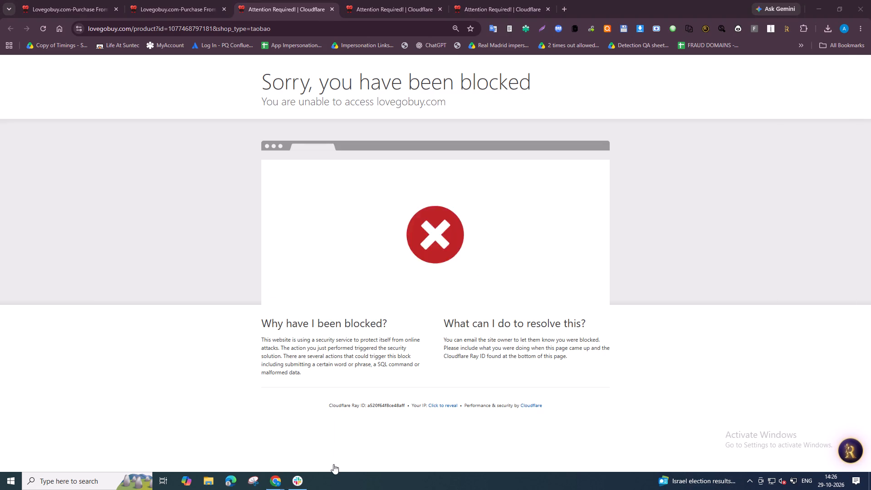
{"action": "key", "text": "alt+Tab"}
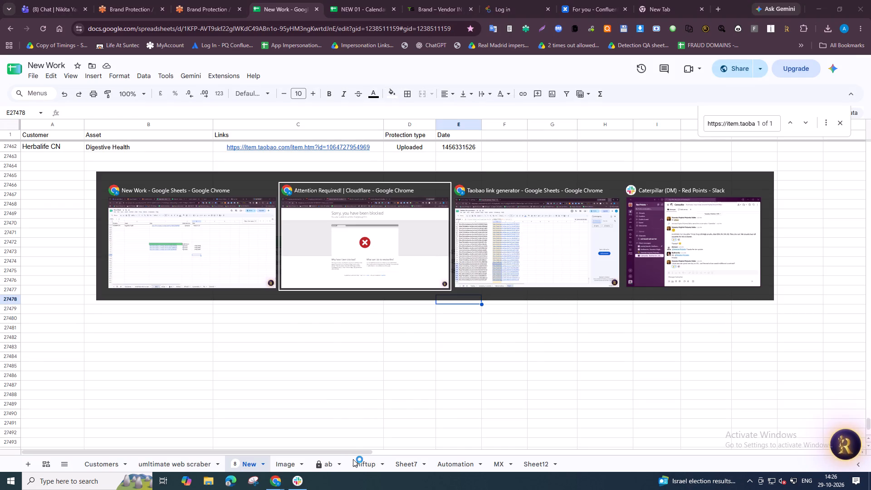
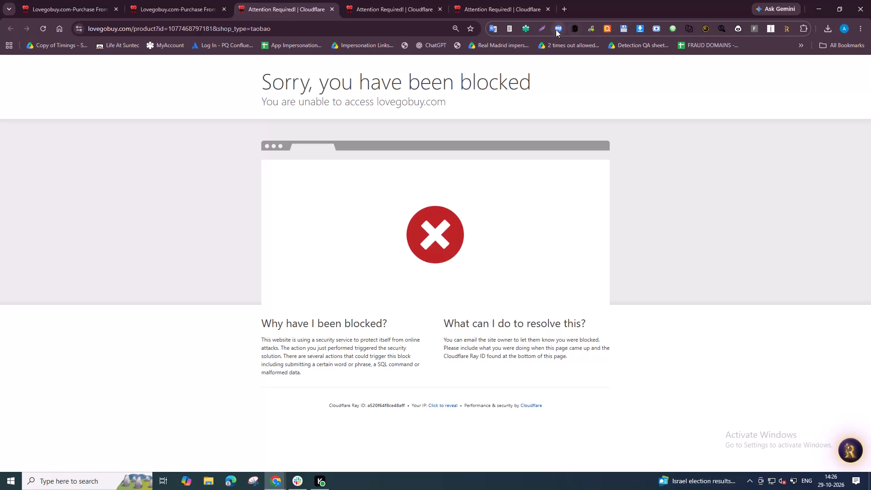
Connect 1ClickVPN through the United Kingdom, switching the connection off and on again.
{"action": "left_click", "coordinate": [556, 29]}
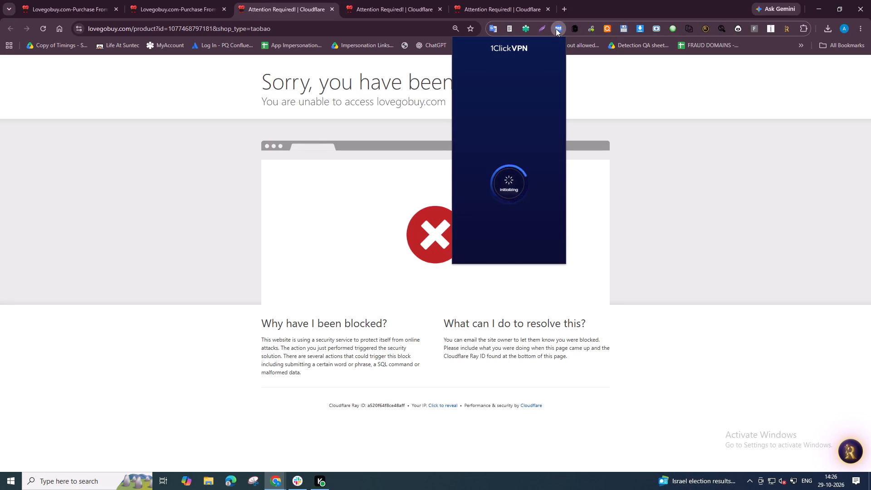
{"action": "left_click", "coordinate": [517, 167]}
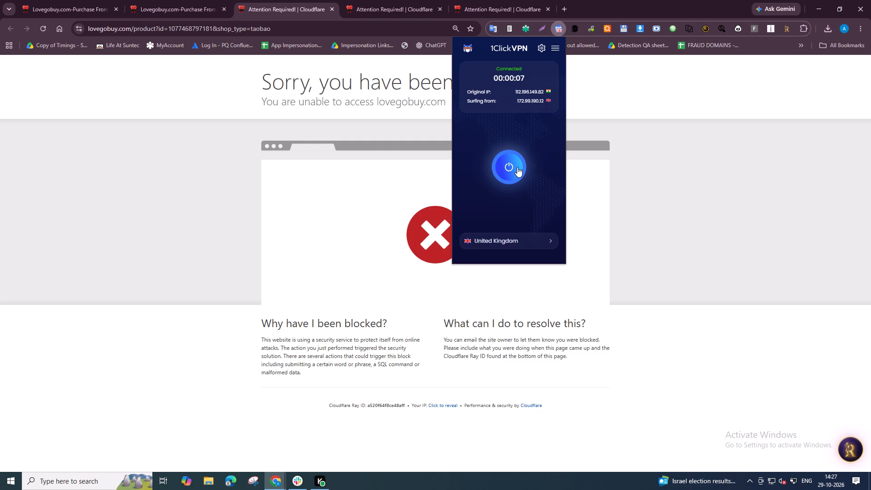
{"action": "scroll", "coordinate": [517, 167], "scroll_direction": "up", "scroll_amount": 3}
{"action": "left_click", "coordinate": [517, 167]}
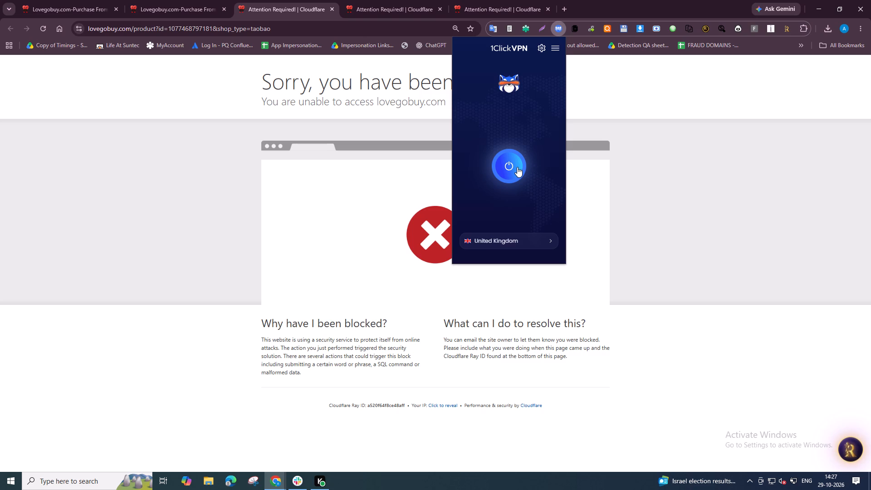
{"action": "left_click", "coordinate": [517, 167]}
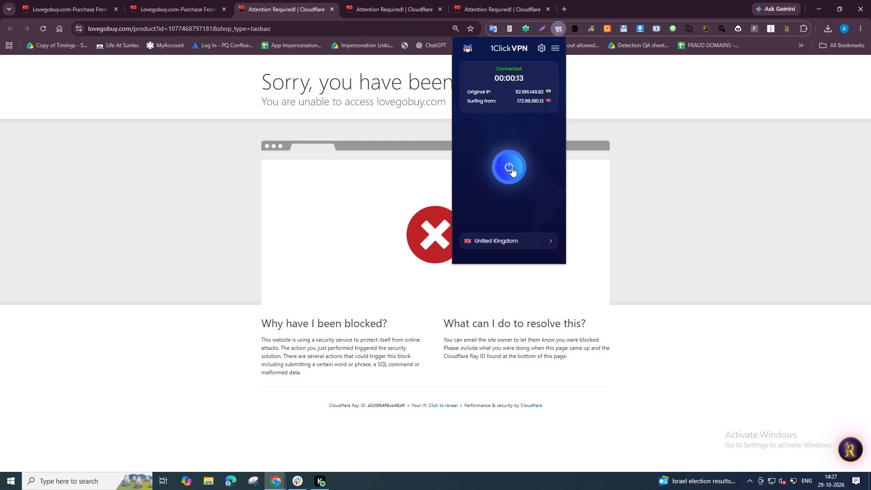
{"action": "left_click", "coordinate": [512, 167]}
{"action": "left_click", "coordinate": [509, 174]}
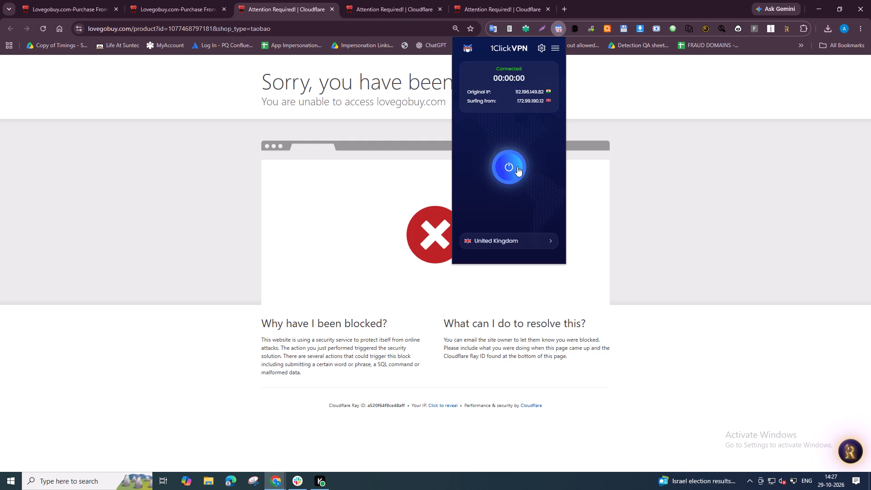
Reload the blocked casual pants listing and look through its product images.
{"action": "left_click", "coordinate": [147, 63]}
{"action": "left_click", "coordinate": [187, 28]}
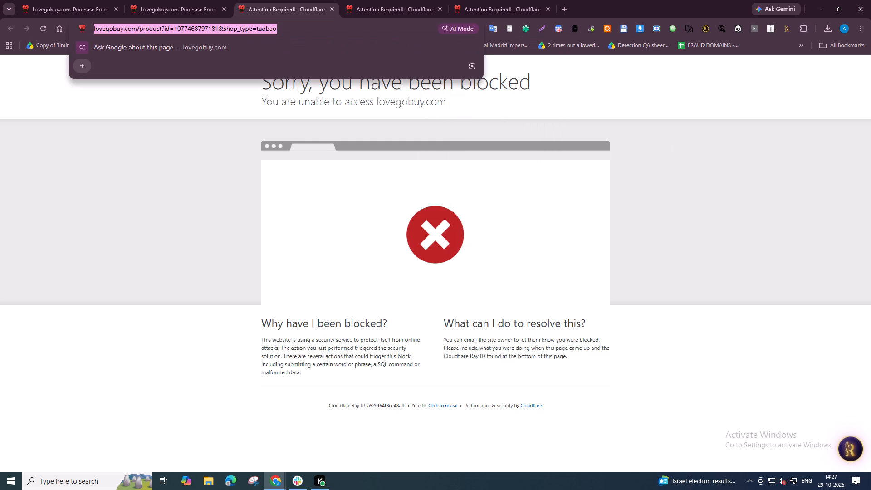
{"action": "key", "text": "Return"}
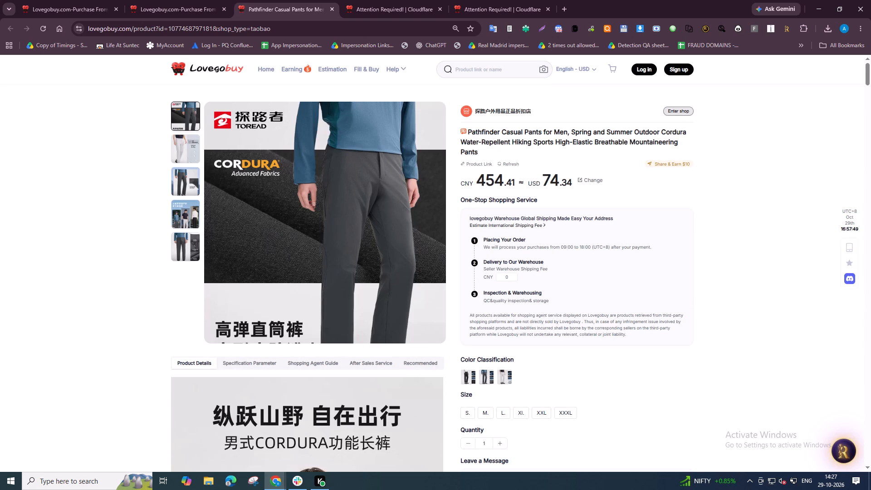
{"action": "left_click", "coordinate": [180, 145]}
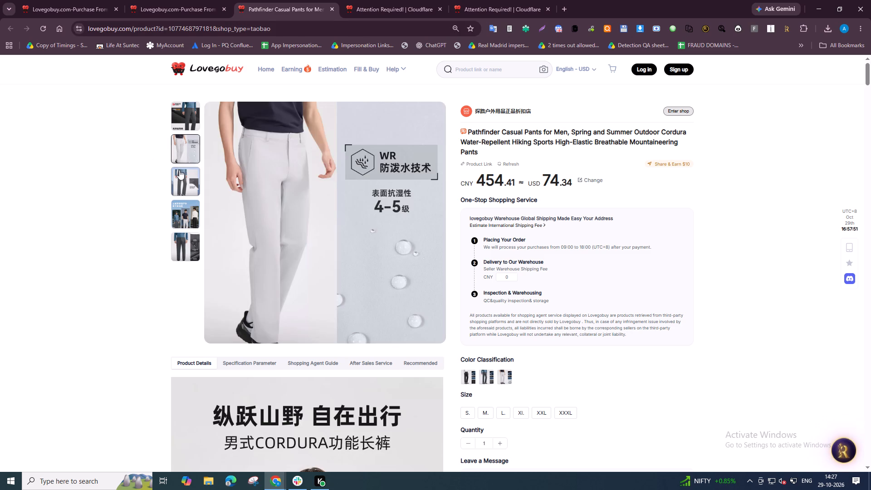
{"action": "left_click", "coordinate": [179, 169]}
{"action": "left_click", "coordinate": [196, 211]}
{"action": "left_click", "coordinate": [188, 240]}
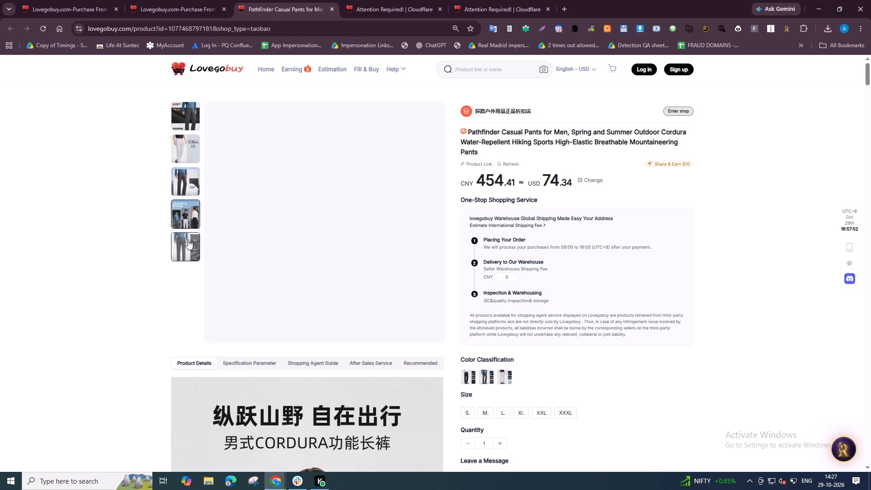
{"action": "left_click", "coordinate": [191, 112]}
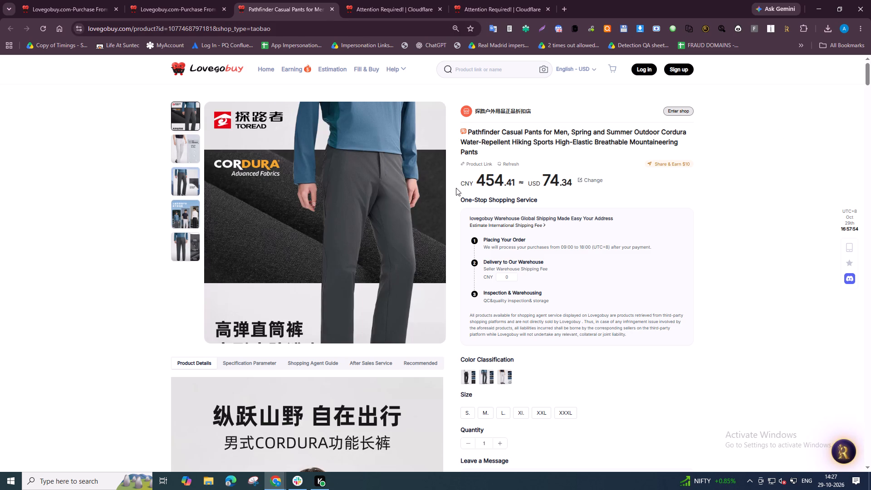
Copy the casual pants' Taobao product link and save it as a Pathfinder - Clothing product brand abuse incident in Red Points.
{"action": "right_click", "coordinate": [472, 162]}
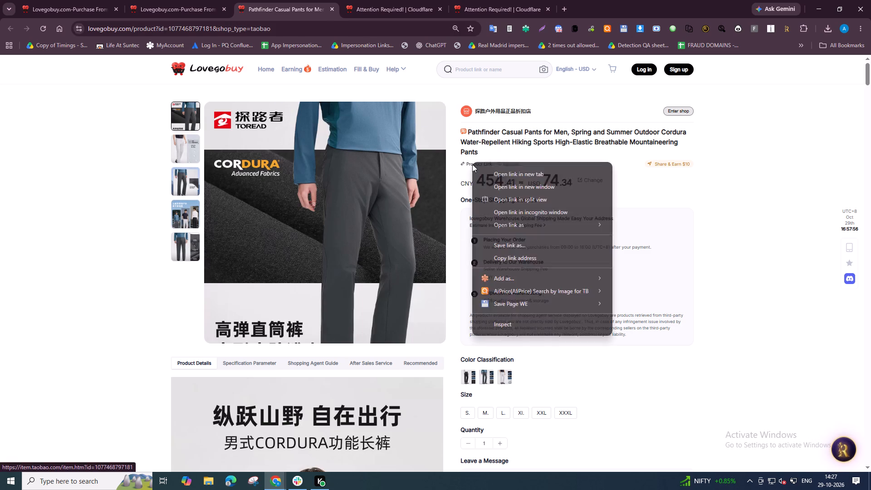
{"action": "left_click", "coordinate": [511, 259]}
{"action": "key", "text": "alt+Tab"}
{"action": "key", "text": "alt+Tab"}
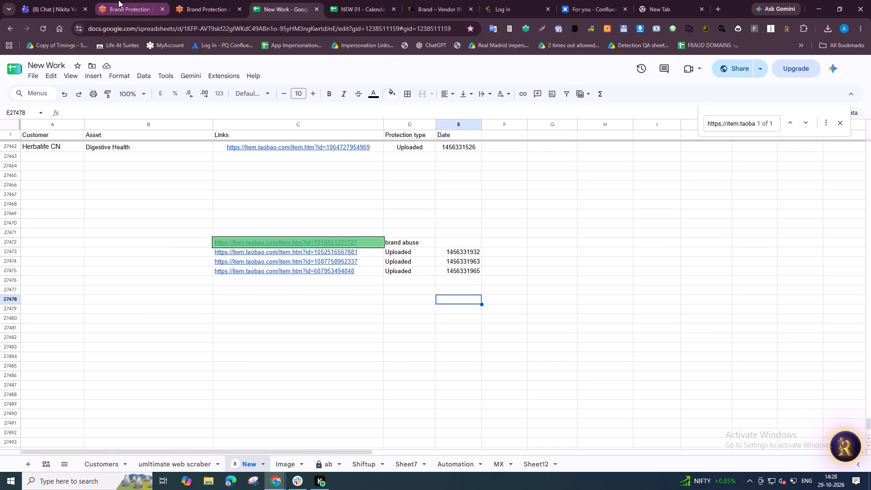
{"action": "left_click", "coordinate": [121, 0]}
{"action": "double_click", "coordinate": [202, 238]}
{"action": "key", "text": "ctrl+v"}
{"action": "key", "text": "alt+Tab"}
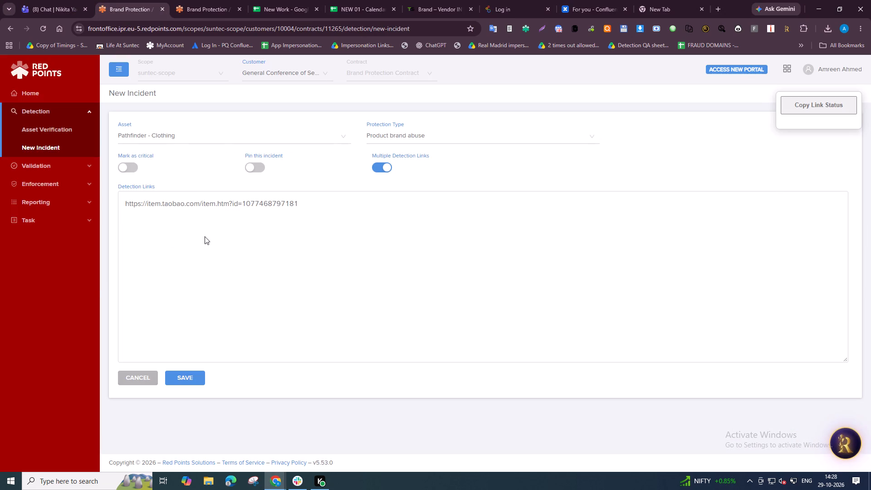
{"action": "key", "text": "alt+Tab"}
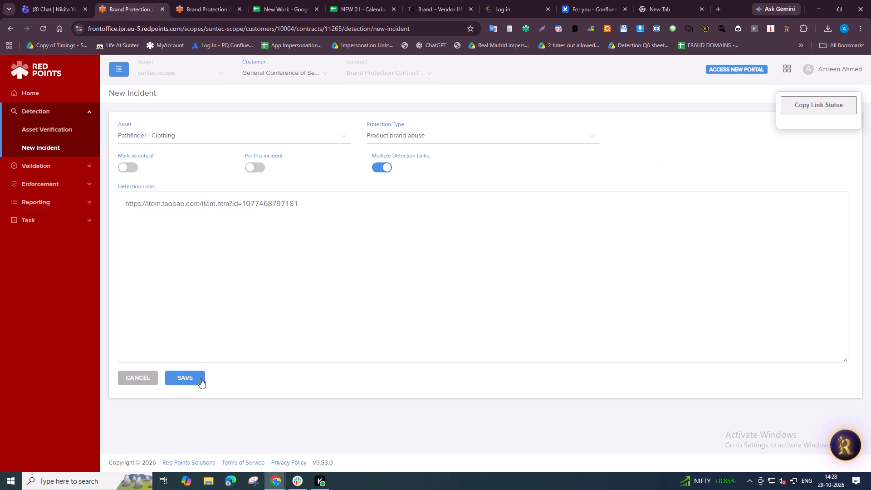
{"action": "left_click", "coordinate": [201, 378]}
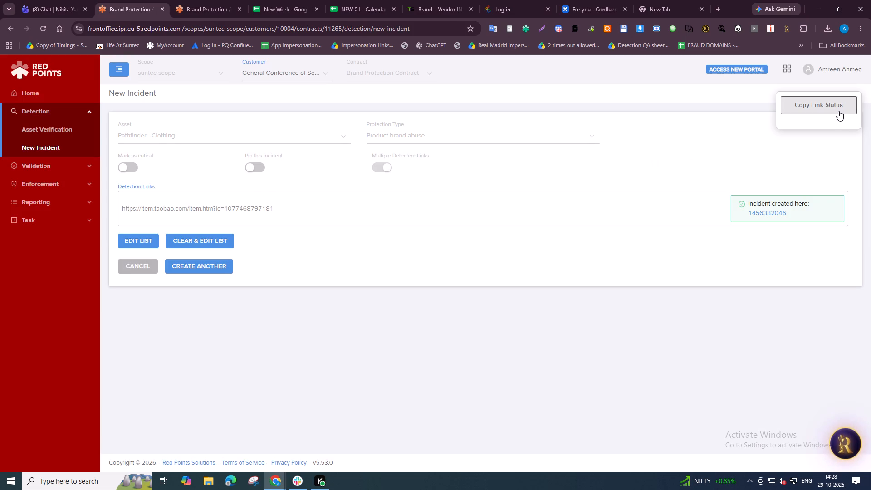
Copy the new incident's link status and paste it into the New Work sheet starting at cell C27479.
{"action": "left_click", "coordinate": [838, 111]}
{"action": "left_click", "coordinate": [302, 0]}
{"action": "left_click", "coordinate": [330, 314]}
{"action": "key", "text": "ctrl+v"}
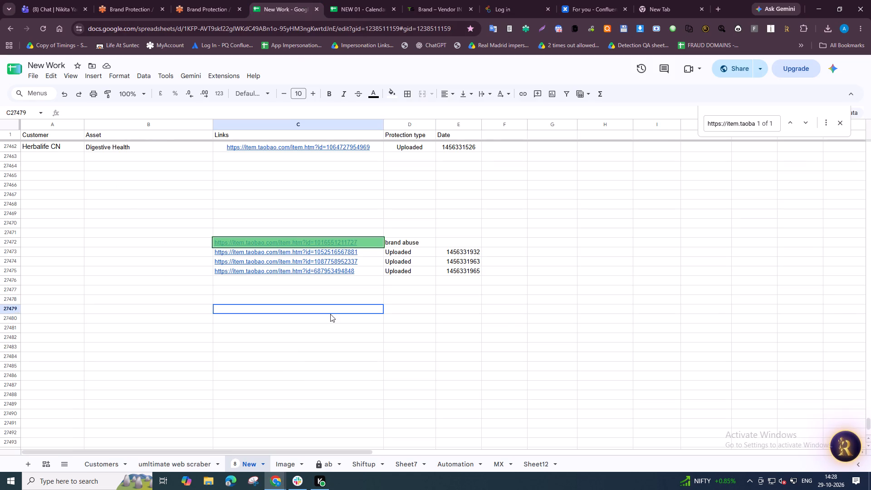
{"action": "key", "text": "Down"}
{"action": "key", "text": "ctrl+shift+Right"}
{"action": "key", "text": "ctrl+x"}
{"action": "key", "text": "ctrl+Up"}
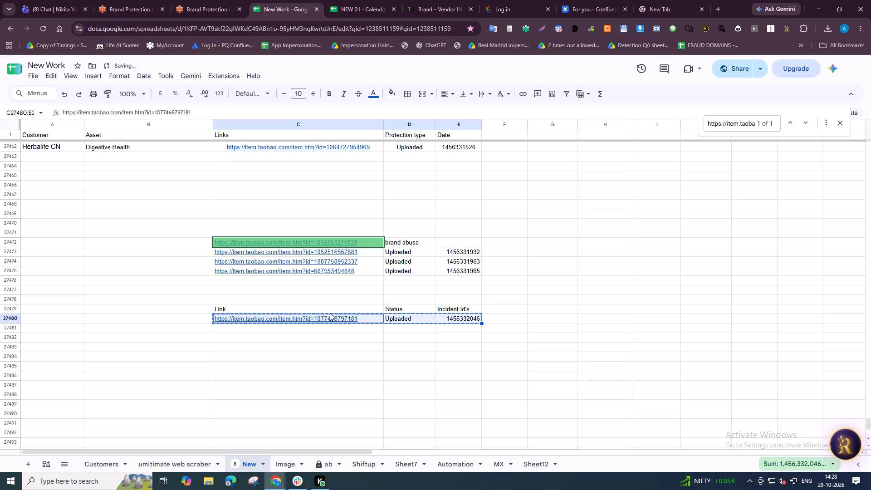
{"action": "key", "text": "Down"}
{"action": "key", "text": "Up"}
{"action": "key", "text": "Up"}
{"action": "key", "text": "Up"}
{"action": "key", "text": "Up"}
{"action": "key", "text": "ctrl+v"}
Close the casual pants listing, reload the blocked pink outdoor down jacket listing to check it, and close that too.
{"action": "key", "text": "alt+Tab"}
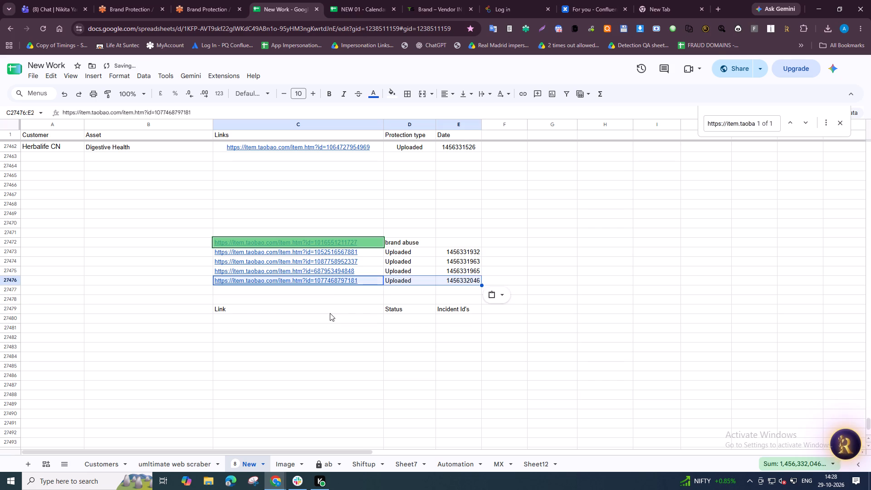
{"action": "key", "text": "ctrl+w"}
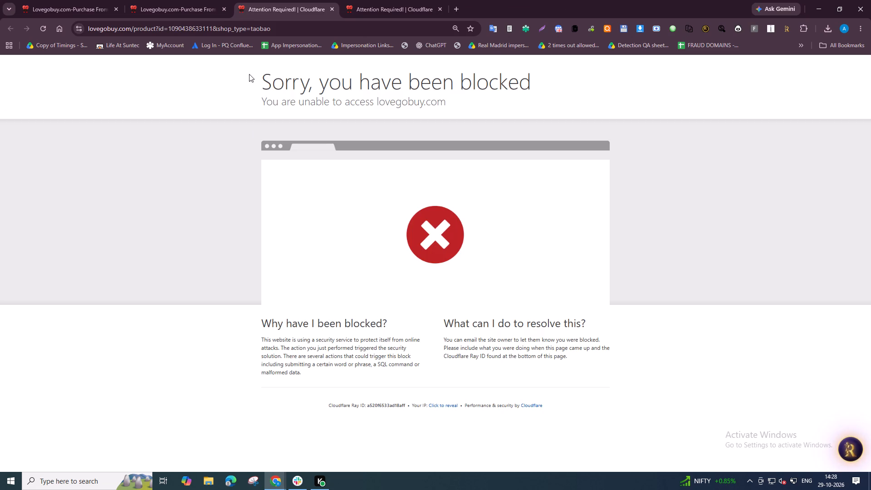
{"action": "left_click", "coordinate": [246, 26]}
{"action": "key", "text": "Return"}
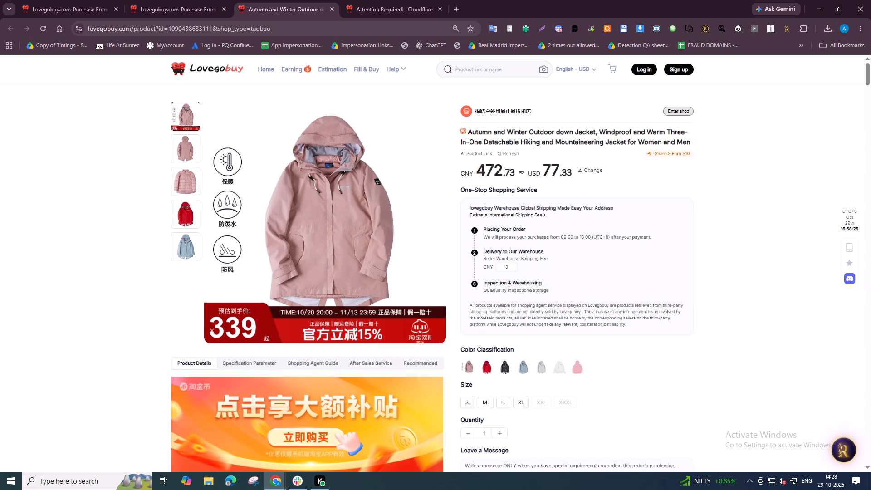
{"action": "key", "text": "ctrl+w"}
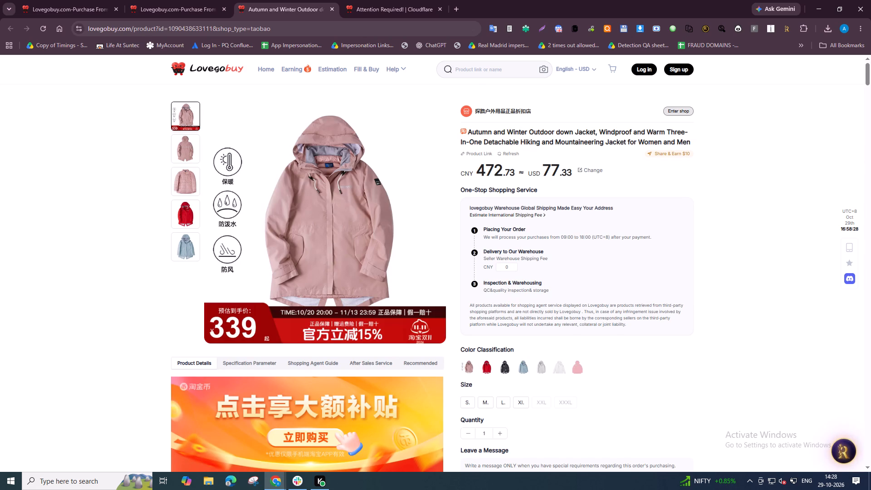
Reload the men's fleece-lined jacket listing and save its Taobao product link as a Pathfinder - Clothing product brand abuse incident in Red Points.
{"action": "left_click", "coordinate": [246, 27]}
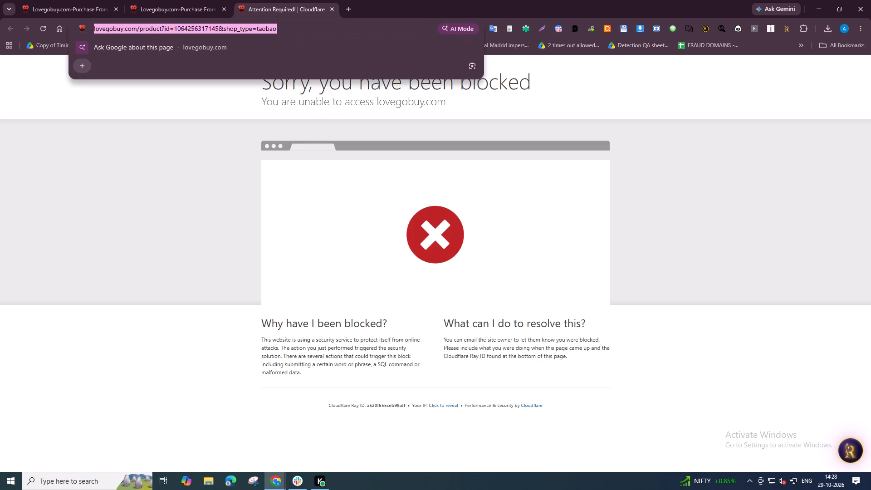
{"action": "key", "text": "Return"}
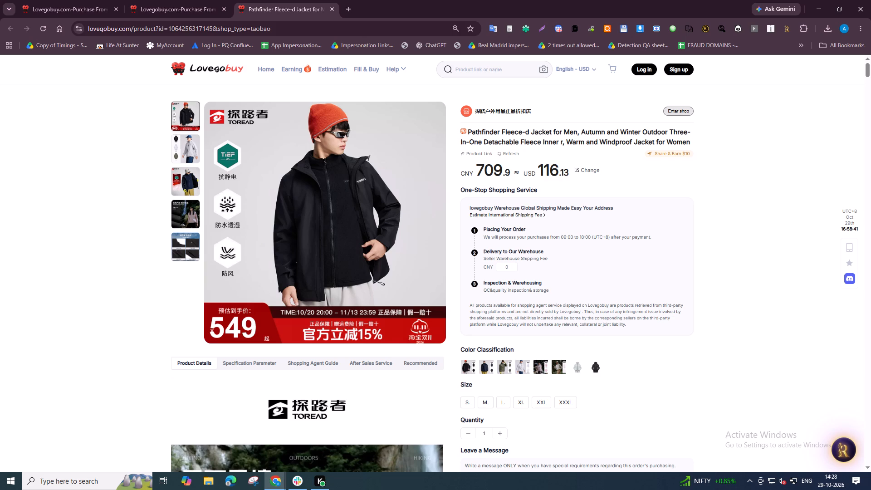
{"action": "right_click", "coordinate": [478, 154]}
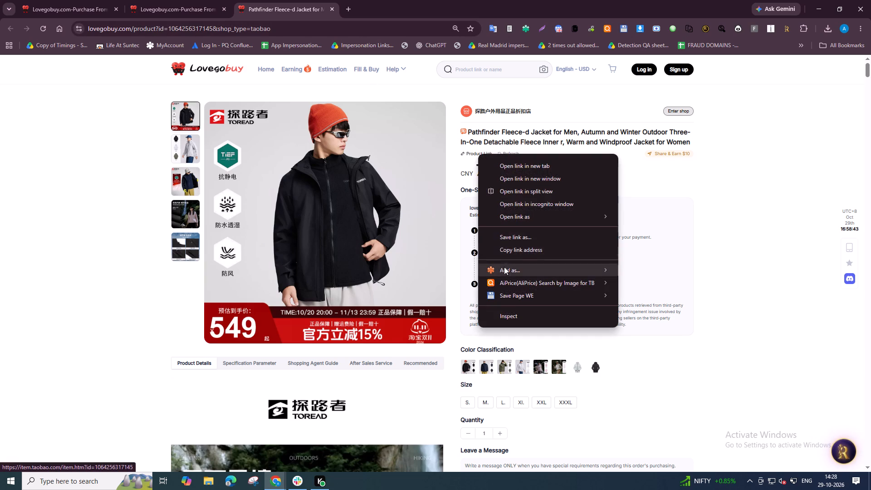
{"action": "left_click", "coordinate": [517, 250]}
{"action": "key", "text": "alt+Tab"}
{"action": "left_click", "coordinate": [158, 0]}
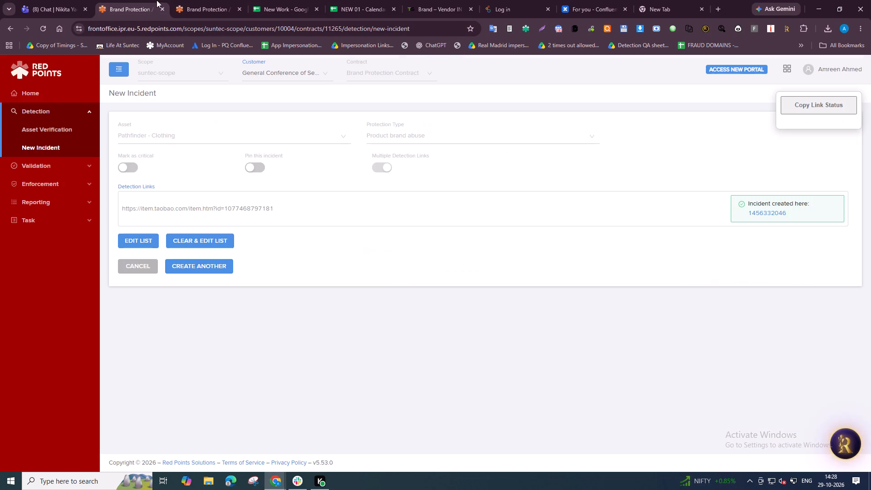
{"action": "double_click", "coordinate": [196, 241]}
{"action": "key", "text": "ctrl+v"}
{"action": "key", "text": "alt+Tab"}
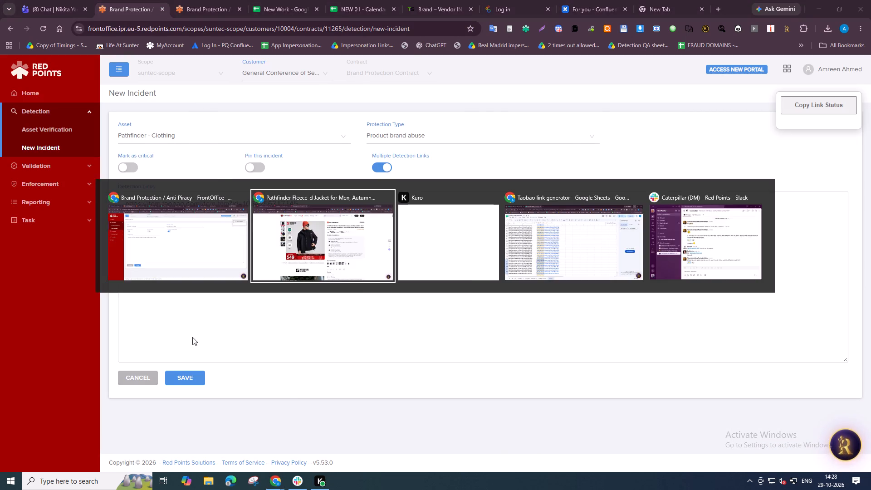
{"action": "key", "text": "alt+Tab"}
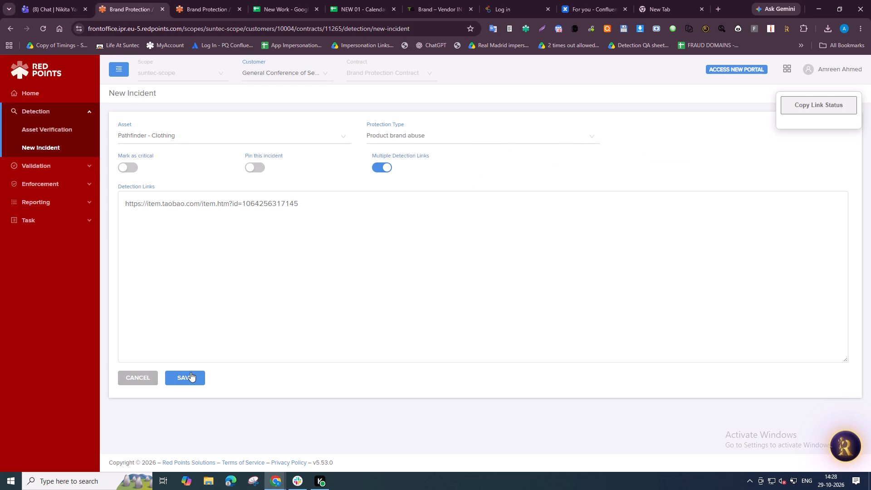
{"action": "left_click", "coordinate": [191, 373]}
Copy the fleece jacket incident's link status and paste it into the New Work sheet starting at cell C27478.
{"action": "left_click", "coordinate": [797, 102]}
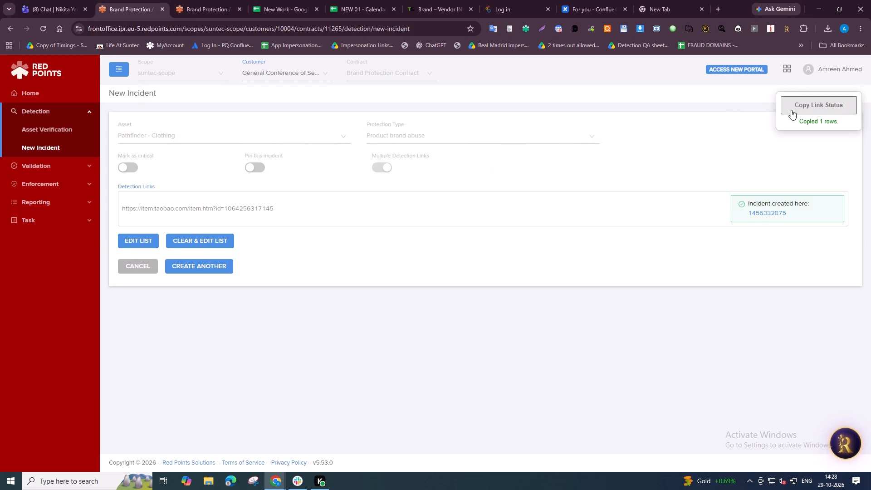
{"action": "left_click", "coordinate": [290, 0]}
{"action": "left_click", "coordinate": [327, 301]}
{"action": "key", "text": "ctrl+v"}
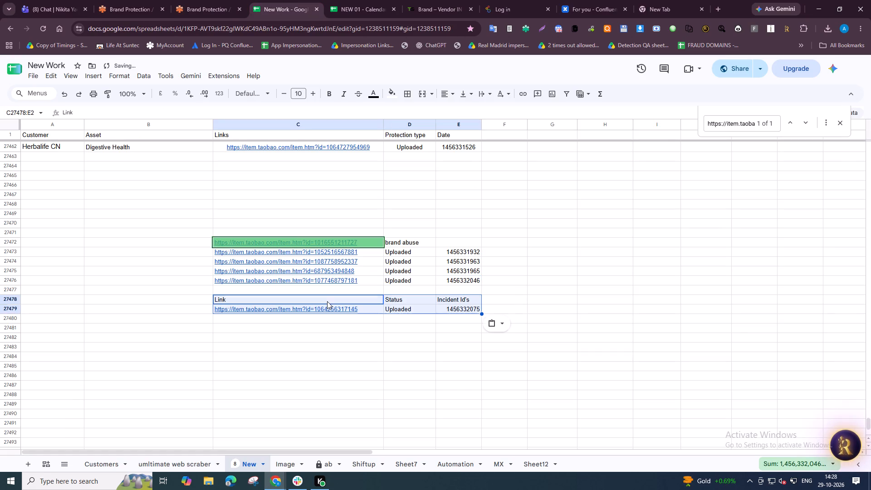
{"action": "key", "text": "Down"}
{"action": "key", "text": "ctrl+shift+Right"}
{"action": "key", "text": "ctrl+x"}
{"action": "key", "text": "Up"}
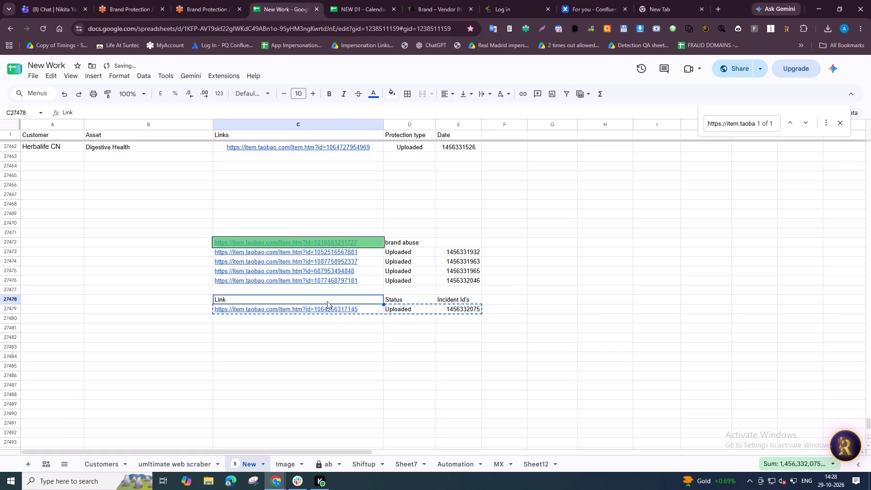
{"action": "key", "text": "ctrl+v"}
{"action": "key", "text": "ctrl+x"}
{"action": "key", "text": "Up"}
{"action": "key", "text": "ctrl+v"}
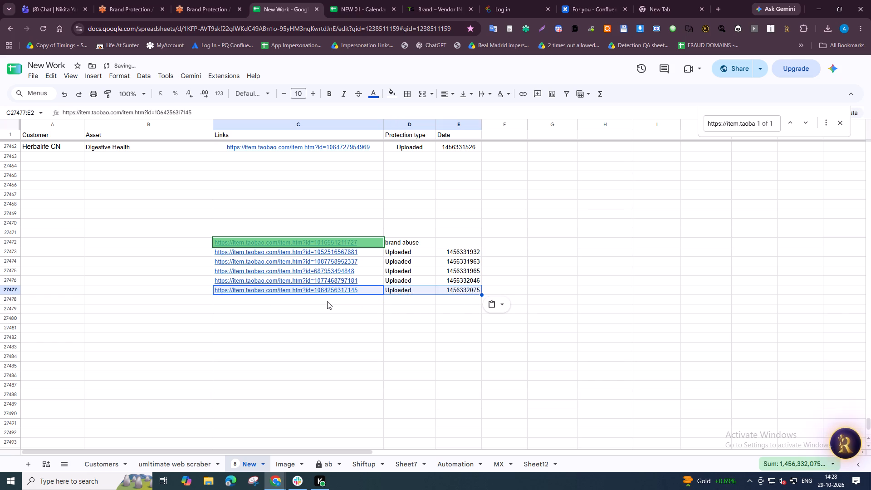
Move the block of five uploaded link status rows up so it starts at cell C27464.
{"action": "key", "text": "ctrl+shift+Up"}
{"action": "key", "text": "shift+Down"}
{"action": "key", "text": "ctrl+x"}
{"action": "key", "text": "ctrl+Up"}
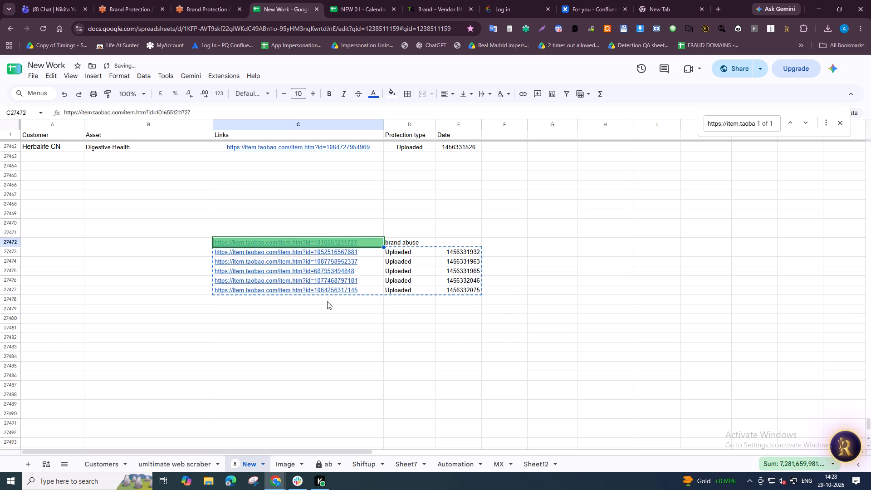
{"action": "key", "text": "ctrl+Up"}
{"action": "key", "text": "Down"}
{"action": "key", "text": "Down"}
{"action": "key", "text": "ctrl+v"}
Move the green-highlighted link and its brand abuse note to row 27469, directly below the uploaded links, and select that row's Customer cell.
{"action": "key", "text": "ctrl+Down"}
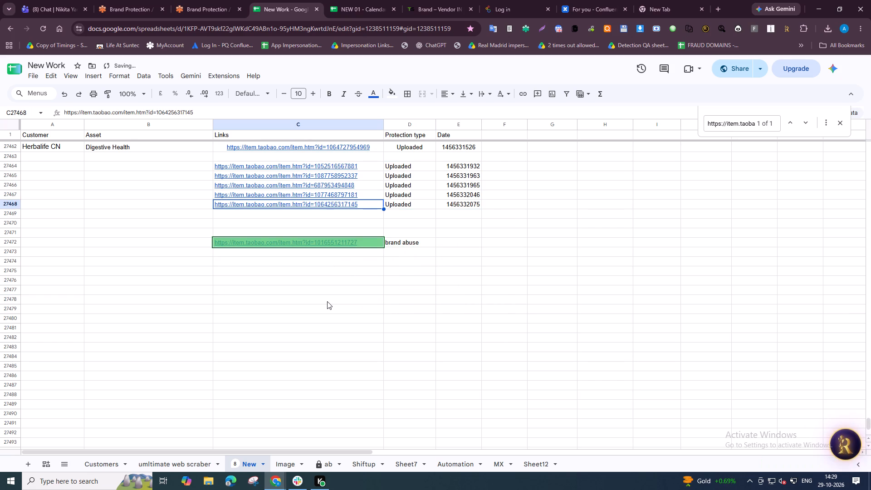
{"action": "key", "text": "ctrl+Down"}
{"action": "key", "text": "ctrl+shift+Right"}
{"action": "key", "text": "ctrl+x"}
{"action": "key", "text": "ctrl+Up"}
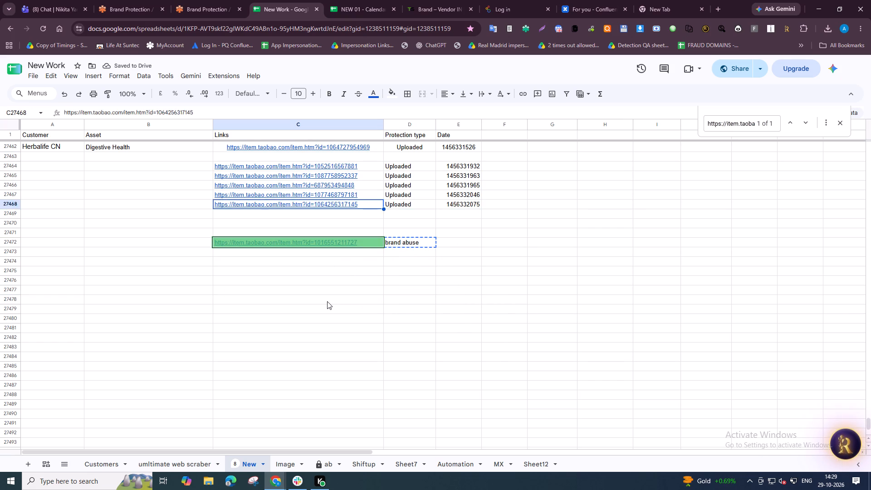
{"action": "key", "text": "Down"}
{"action": "key", "text": "ctrl+v"}
{"action": "key", "text": "Left"}
{"action": "key", "text": "Left"}
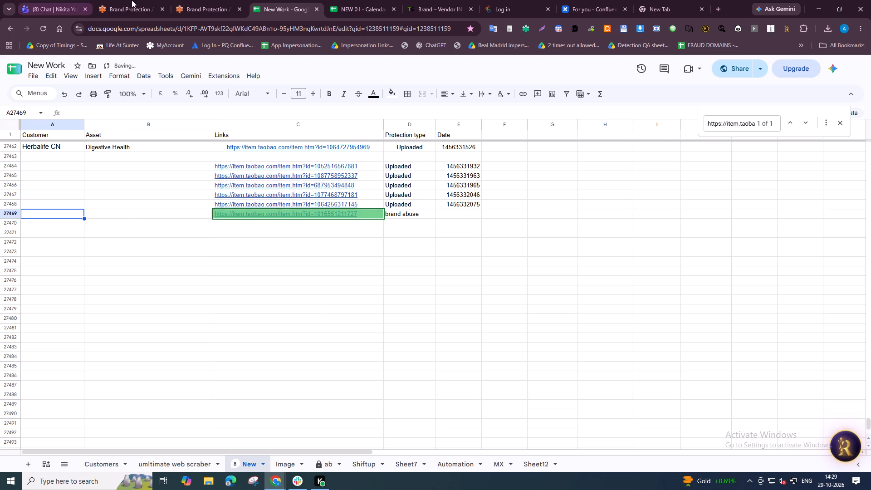
Copy the General Conference customer name from the Red Points incident form and paste it into Customer cell A27464 of the New Work sheet.
{"action": "left_click", "coordinate": [132, 0]}
{"action": "scroll", "coordinate": [265, 161], "scroll_direction": "up", "scroll_amount": 6}
{"action": "left_click", "coordinate": [299, 75], "text": "alt"}
{"action": "left_click", "coordinate": [284, 0]}
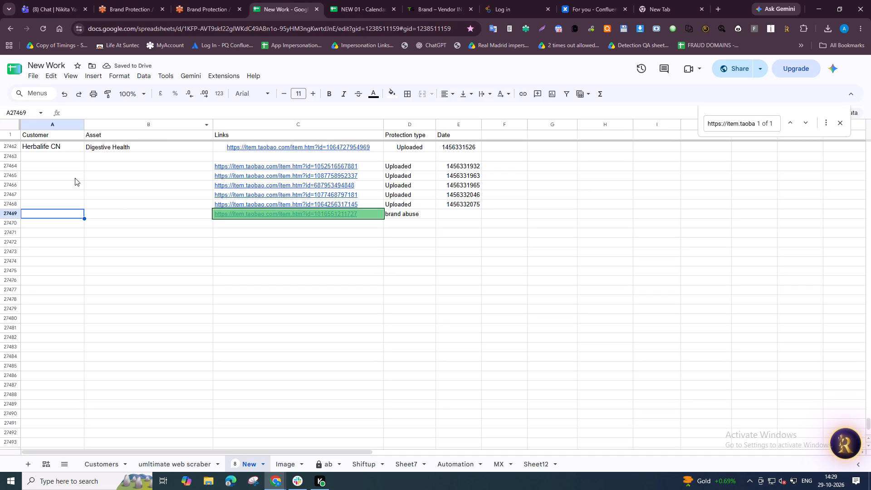
{"action": "left_click", "coordinate": [74, 168]}
{"action": "key", "text": "ctrl+v"}
{"action": "left_click_drag", "start_coordinate": [141, 247], "coordinate": [142, 228]}
Copy the asset name Pathfinder - Clothing from the incident form and paste it into Asset cell B27464 of the New Work sheet.
{"action": "left_click", "coordinate": [135, 0]}
{"action": "left_click", "coordinate": [177, 131], "text": "alt"}
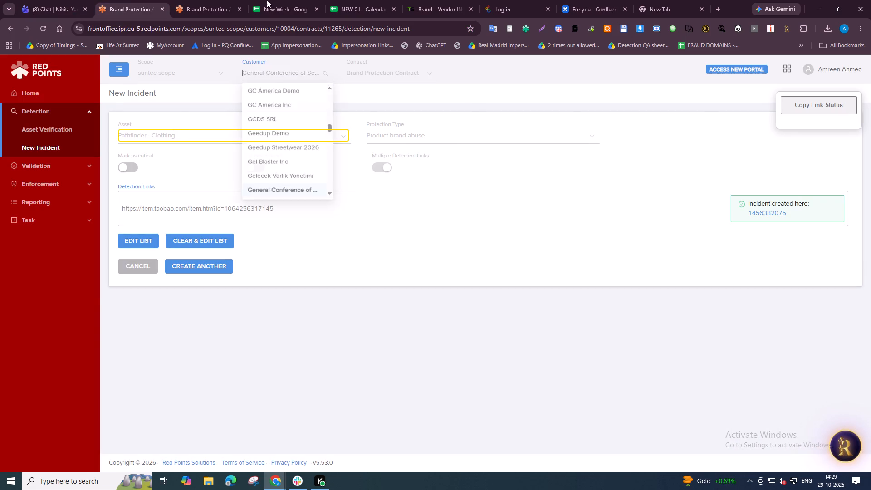
{"action": "left_click", "coordinate": [268, 0]}
{"action": "left_click", "coordinate": [144, 170]}
{"action": "key", "text": "ctrl+v"}
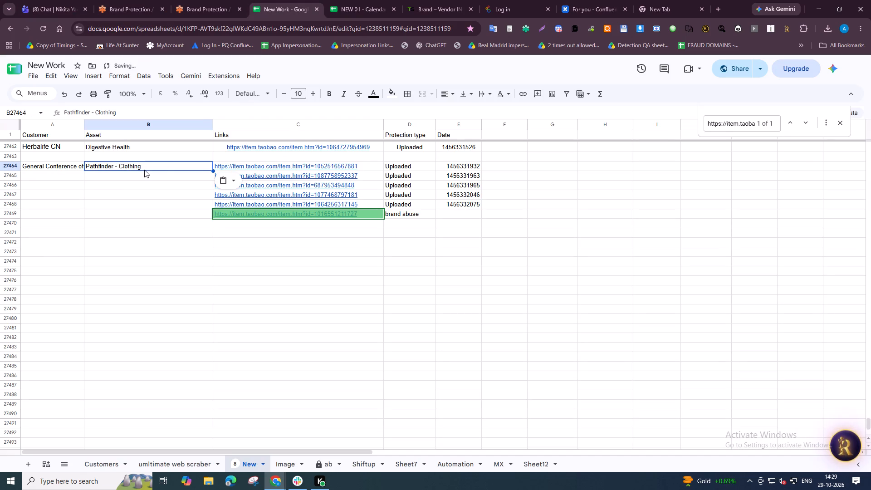
Fill the customer and asset values from row 27464 down through row 27469.
{"action": "key", "text": "Right"}
{"action": "key", "text": "ctrl+Down"}
{"action": "key", "text": "Left"}
{"action": "key", "text": "ctrl+shift+Up"}
{"action": "key", "text": "ctrl+shift+Left"}
{"action": "key", "text": "ctrl+d"}
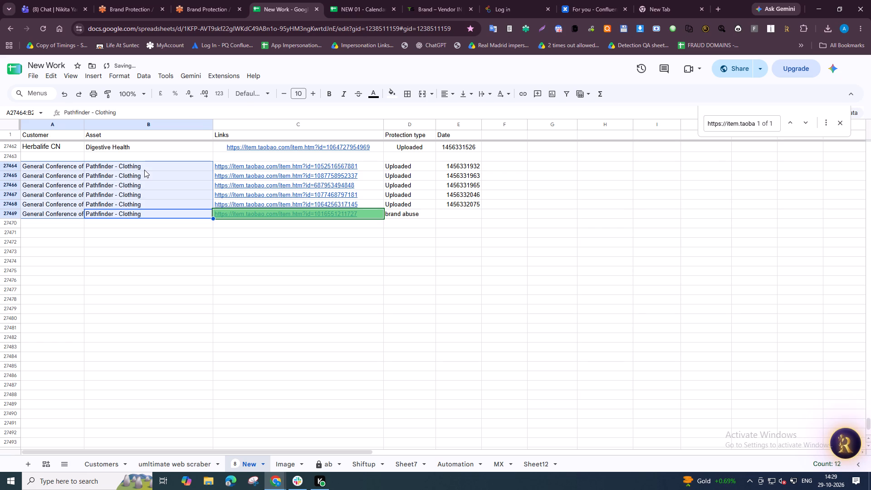
Check the number of Protection type entries for the Pathfinder links, with and without the brand abuse row.
{"action": "key", "text": "Right"}
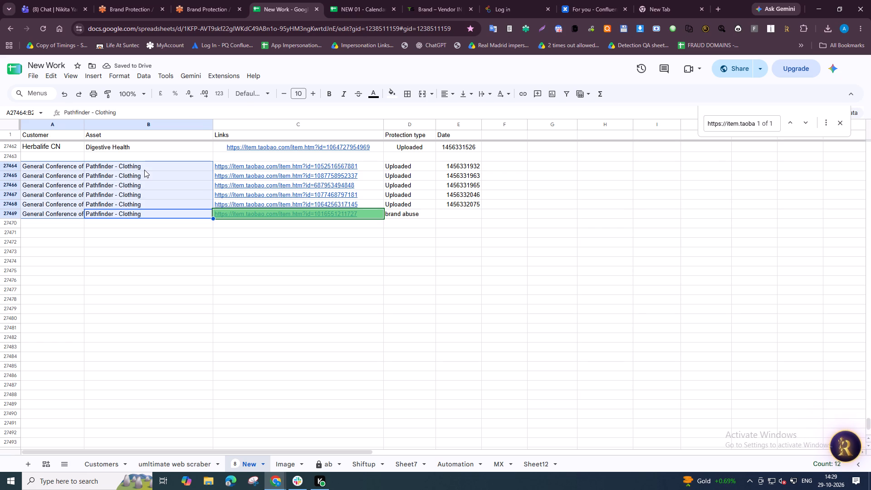
{"action": "key", "text": "Right"}
{"action": "key", "text": "Right"}
{"action": "key", "text": "Left"}
{"action": "key", "text": "ctrl+shift+Up"}
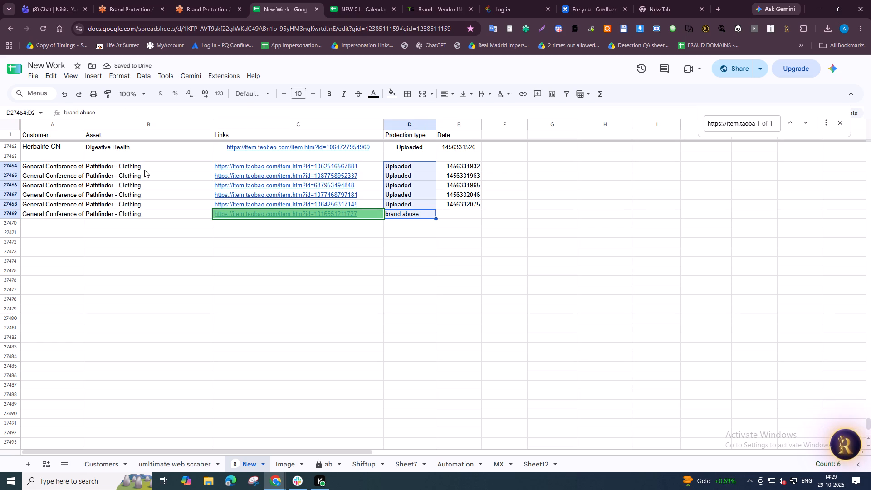
{"action": "key", "text": "Right"}
{"action": "key", "text": "Left"}
{"action": "key", "text": "Up"}
{"action": "key", "text": "ctrl+shift+Up"}
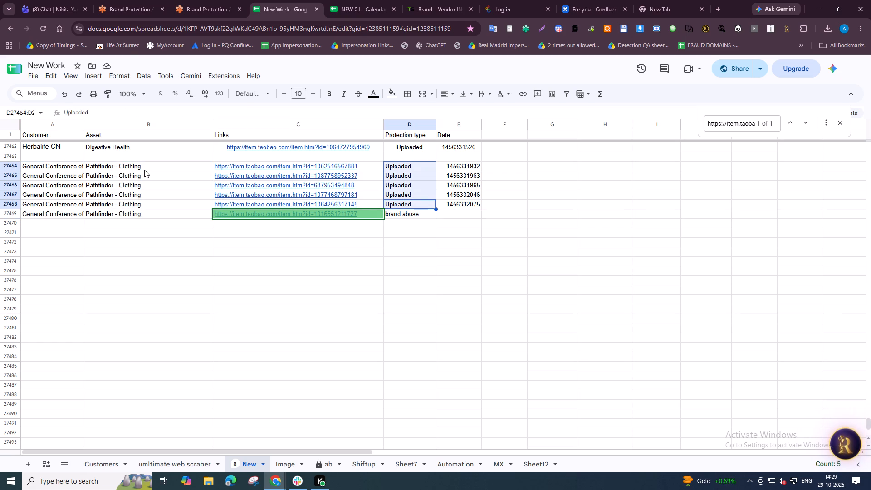
Enter 6 in both cells I27179 and J27179 of the General Conference row in the customer target table.
{"action": "key", "text": "Right"}
{"action": "key", "text": "Right"}
{"action": "key", "text": "Right"}
{"action": "key", "text": "Right"}
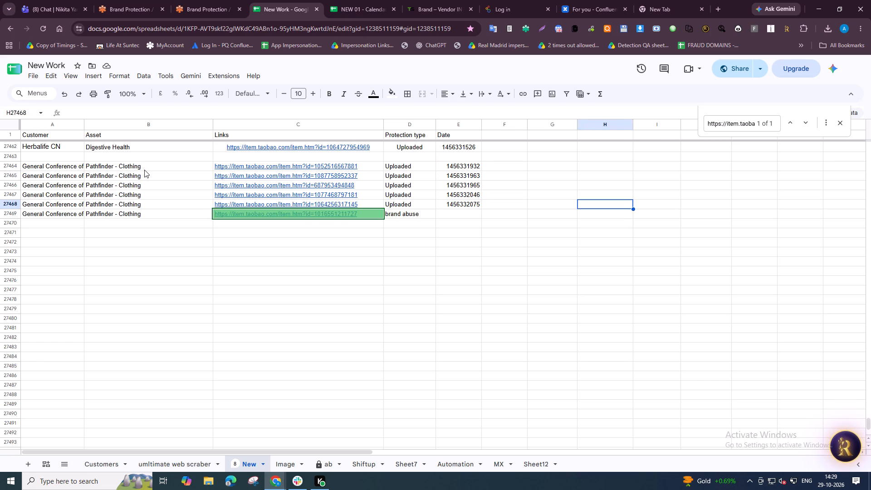
{"action": "key", "text": "Right"}
{"action": "key", "text": "ctrl+Up"}
{"action": "key", "text": "ctrl+Up"}
{"action": "key", "text": "ctrl+Up"}
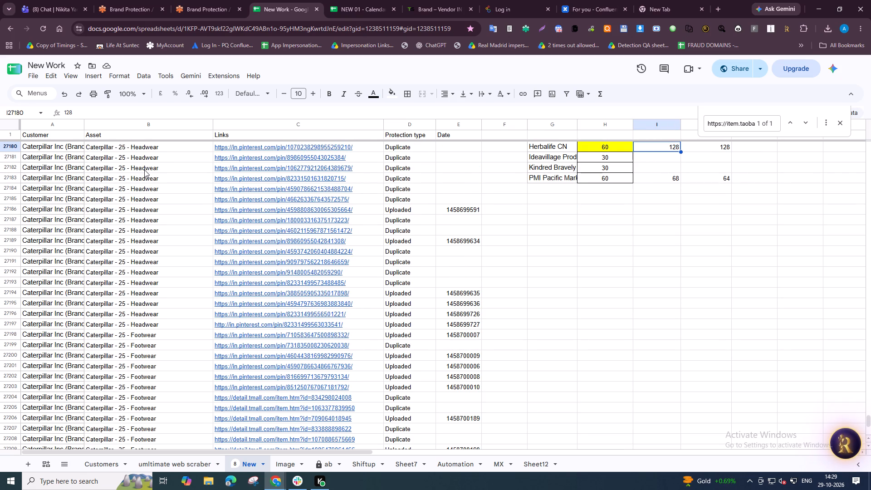
{"action": "key", "text": "Down"}
{"action": "key", "text": "Up"}
{"action": "key", "text": "Up"}
{"action": "key", "text": "Up"}
{"action": "key", "text": "Down"}
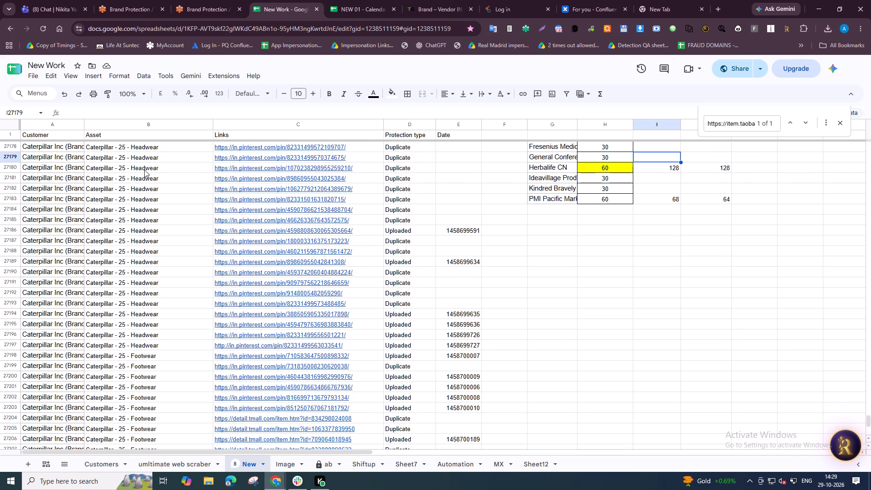
{"action": "key", "text": "6"}
{"action": "key", "text": "Right"}
{"action": "key", "text": "6"}
{"action": "key", "text": "Right"}
{"action": "key", "text": "Up"}
{"action": "key", "text": "ctrl+Left"}
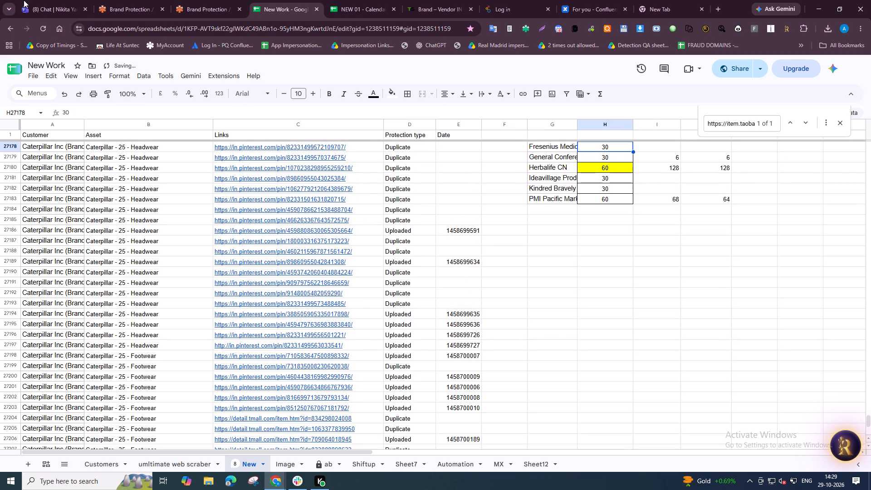
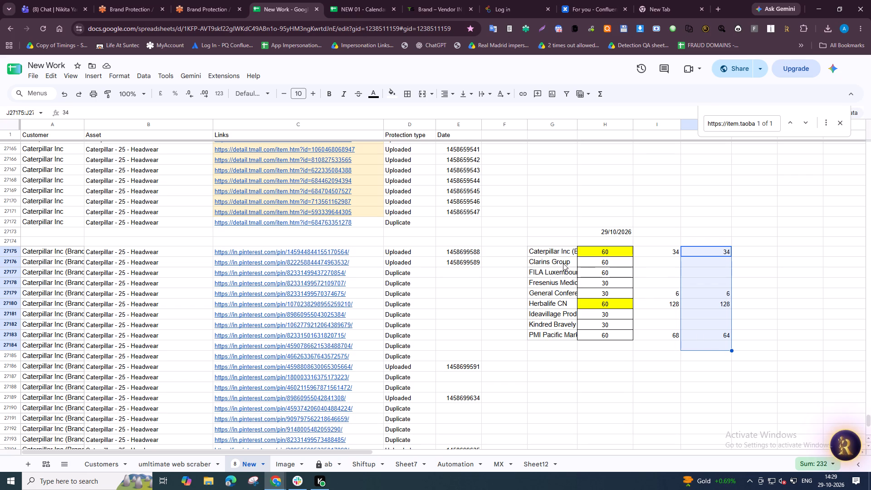
Enter 0 in both I27178 and J27178 of the Fresenius Medical Care row in the customer target table.
{"action": "left_click", "coordinate": [565, 316]}
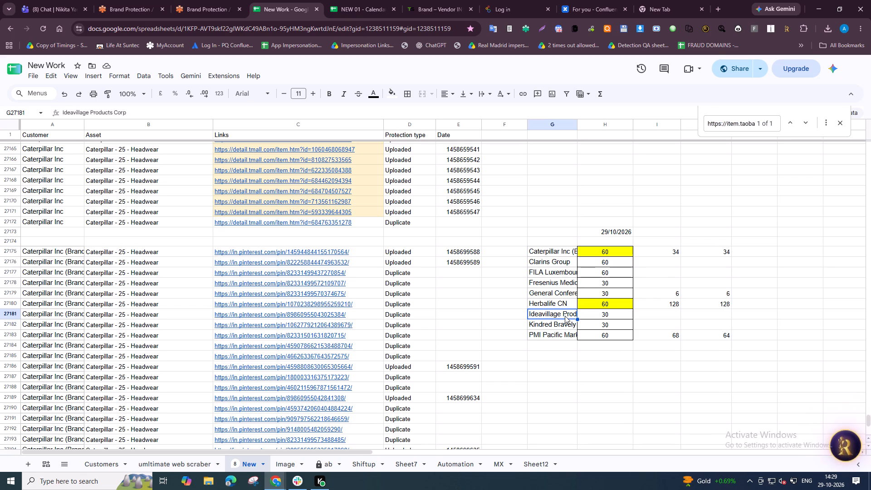
{"action": "left_click", "coordinate": [569, 294]}
{"action": "left_click", "coordinate": [565, 284]}
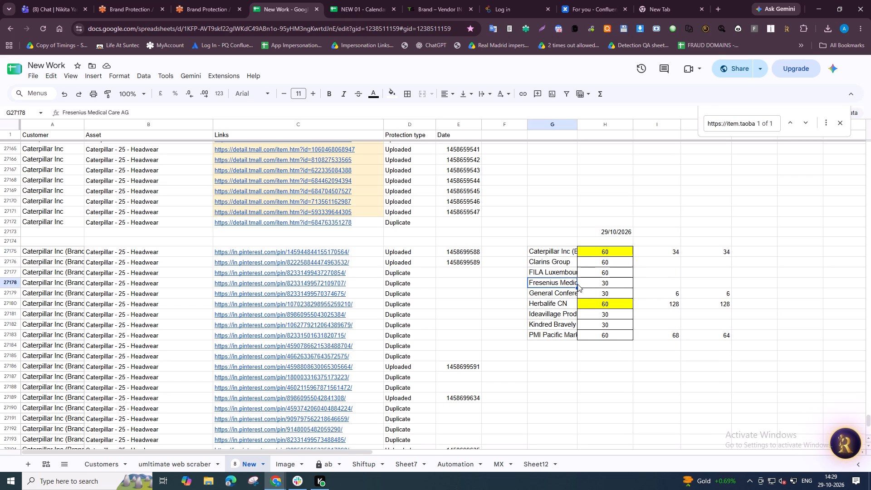
{"action": "left_click", "coordinate": [654, 284]}
{"action": "key", "text": "0"}
{"action": "key", "text": "Right"}
{"action": "key", "text": "0"}
{"action": "key", "text": "Up"}
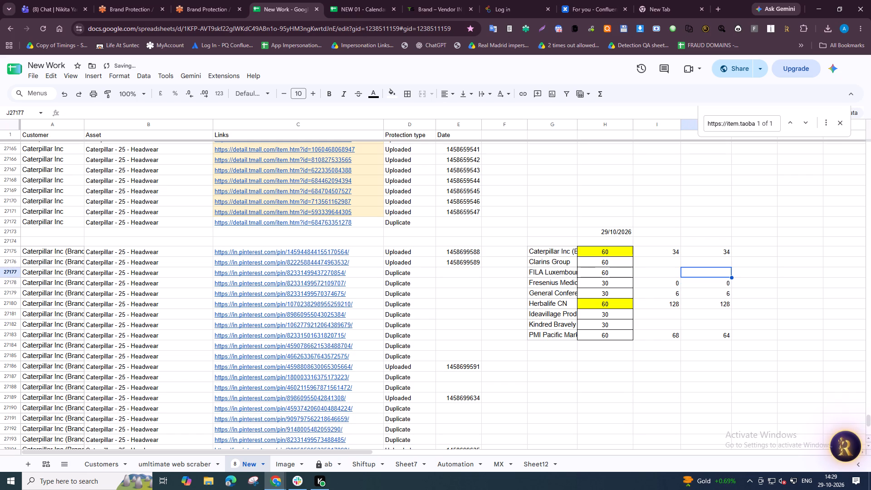
Enter 0 in both I27182 and J27182 of the Kindred Bravely row in the customer target table.
{"action": "key", "text": "Left"}
{"action": "key", "text": "Up"}
{"action": "key", "text": "Down"}
{"action": "key", "text": "Down"}
{"action": "key", "text": "Down"}
{"action": "key", "text": "Down"}
{"action": "key", "text": "Down"}
{"action": "key", "text": "Down"}
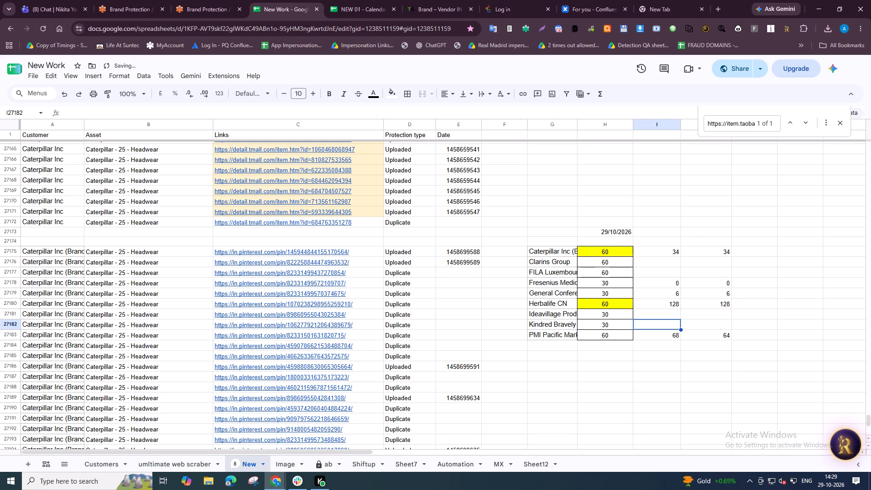
{"action": "key", "text": "0"}
{"action": "key", "text": "Right"}
{"action": "key", "text": "Up"}
{"action": "key", "text": "Down"}
{"action": "key", "text": "0"}
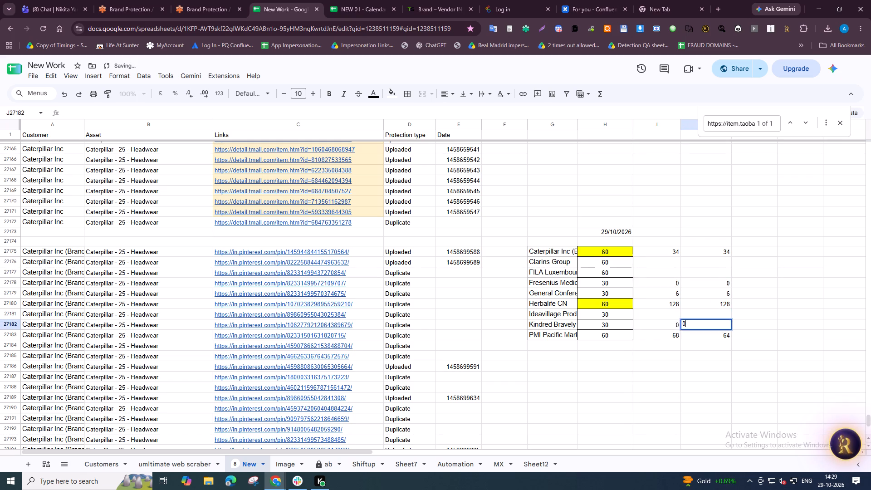
{"action": "key", "text": "Up"}
Enter 0 in both I27181 and J27181 of the Ideavillage Products row in the customer target table.
{"action": "key", "text": "Left"}
{"action": "key", "text": "0"}
{"action": "key", "text": "Right"}
{"action": "key", "text": "0"}
{"action": "key", "text": "Up"}
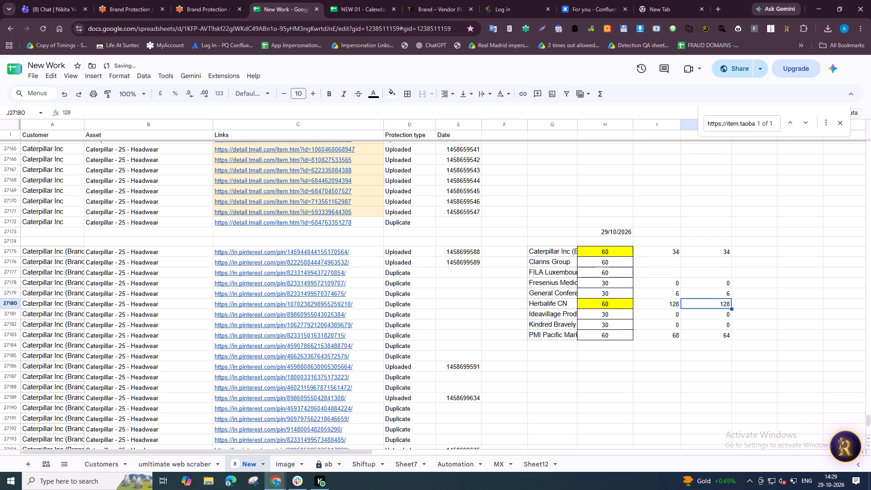
Check the sum of the customer counts in column J of the customer target table.
{"action": "key", "text": "Up"}
{"action": "key", "text": "Up"}
{"action": "key", "text": "Up"}
{"action": "key", "text": "Left"}
{"action": "key", "text": "Left"}
{"action": "key", "text": "Up"}
{"action": "key", "text": "Up"}
{"action": "key", "text": "Up"}
{"action": "key", "text": "Right"}
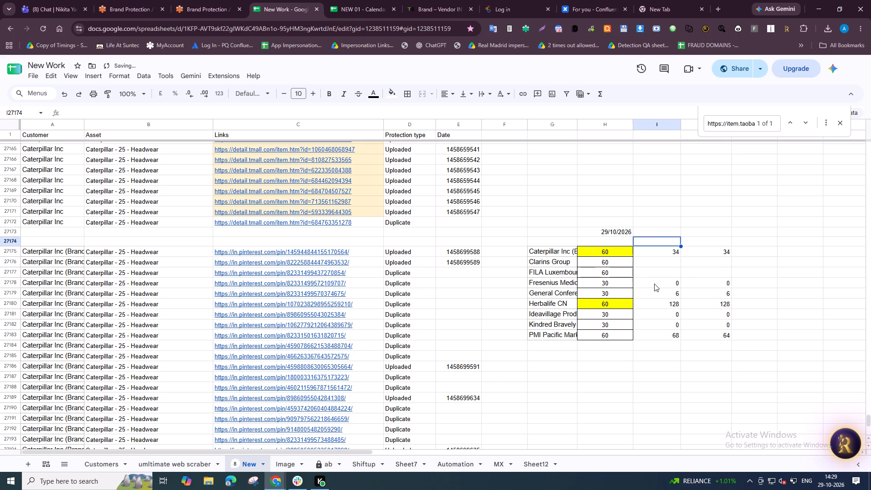
{"action": "key", "text": "Right"}
{"action": "key", "text": "Down"}
{"action": "key", "text": "ctrl+shift+Down"}
{"action": "key", "text": "ctrl+shift+Down"}
{"action": "key", "text": "ctrl+shift+Down"}
{"action": "key", "text": "ctrl+shift+Up"}
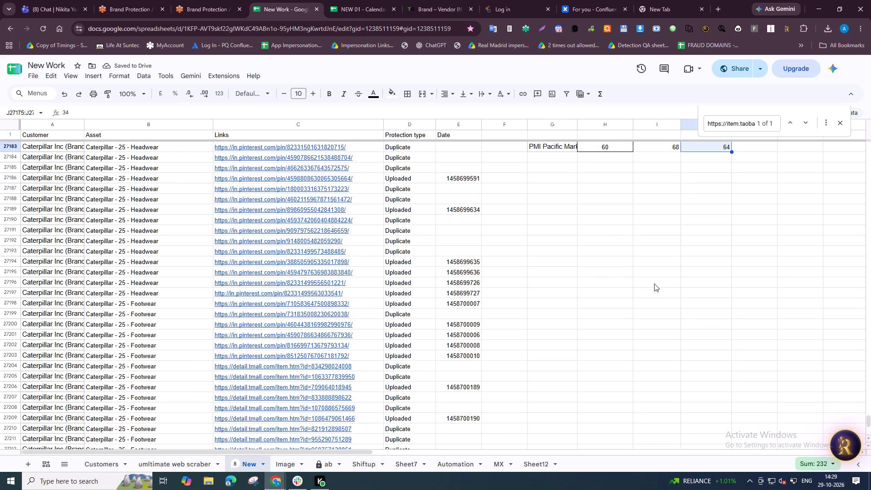
{"action": "scroll", "coordinate": [654, 284], "scroll_direction": "up", "scroll_amount": 4}
{"action": "scroll", "coordinate": [654, 284], "scroll_direction": "down", "scroll_amount": 1}
{"action": "scroll", "coordinate": [609, 333], "scroll_direction": "up", "scroll_amount": 1}
{"action": "left_click", "coordinate": [596, 374]}
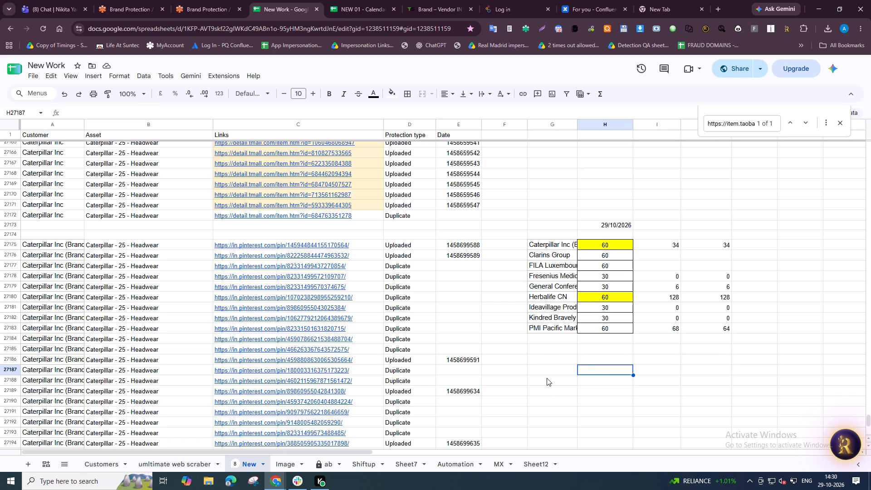
Review the latest entries in the Automation sheet and return to the New sheet.
{"action": "left_click", "coordinate": [477, 459]}
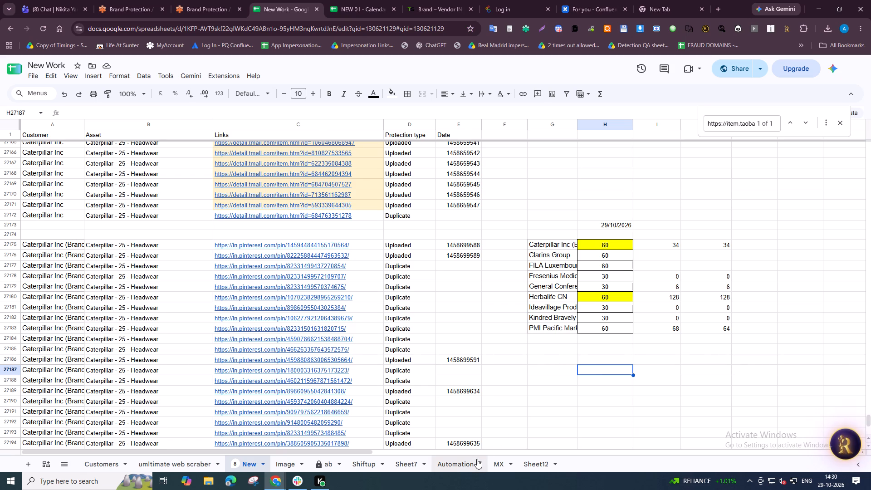
{"action": "scroll", "coordinate": [515, 416], "scroll_direction": "up", "scroll_amount": 3}
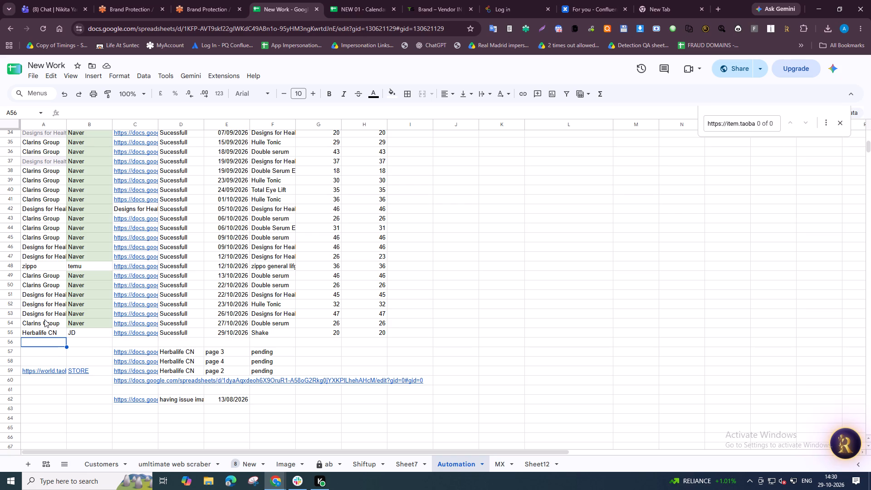
{"action": "left_click", "coordinate": [262, 462]}
{"action": "left_click", "coordinate": [683, 348]}
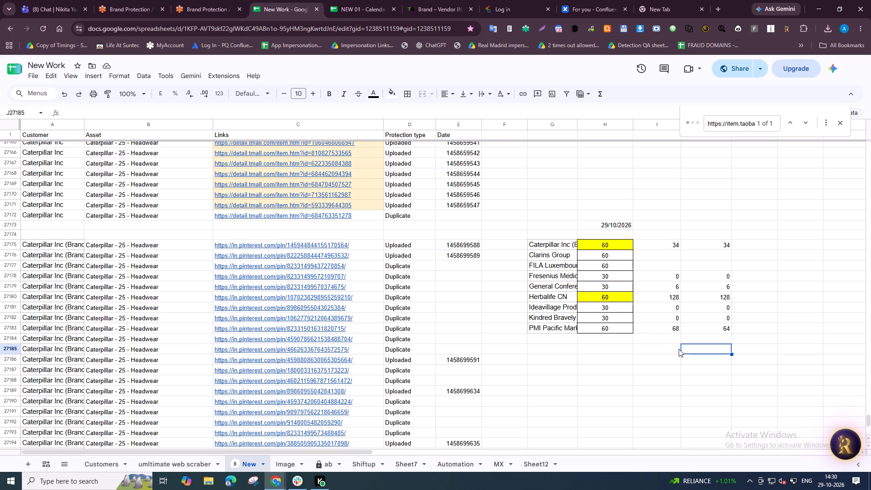
Copy the customer name Clarins Group from the target table and filter the Tuinet Brand page's customer by it.
{"action": "left_click", "coordinate": [556, 265]}
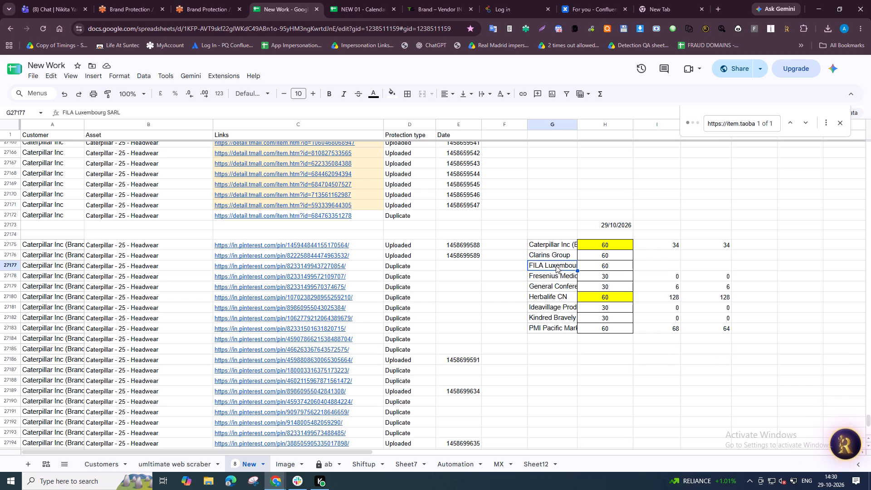
{"action": "left_click", "coordinate": [555, 257]}
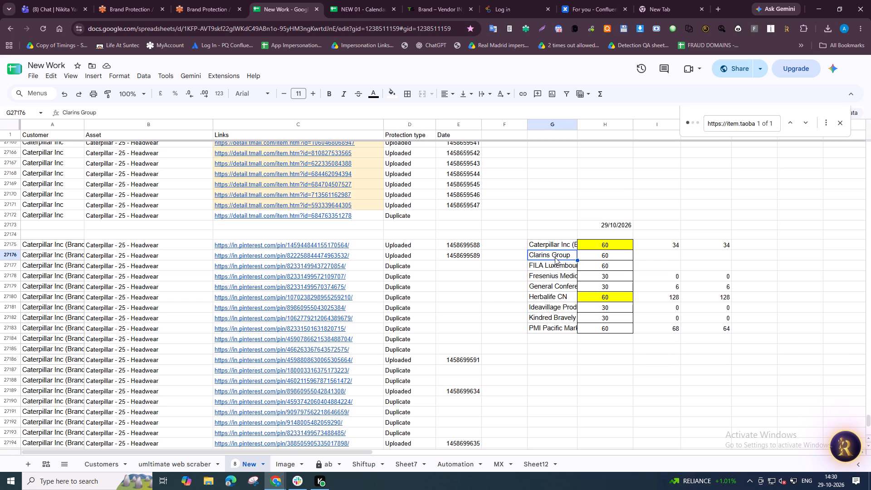
{"action": "key", "text": "ctrl+c"}
{"action": "key", "text": "ctrl+c"}
{"action": "key", "text": "ctrl+c"}
{"action": "left_click", "coordinate": [453, 0]}
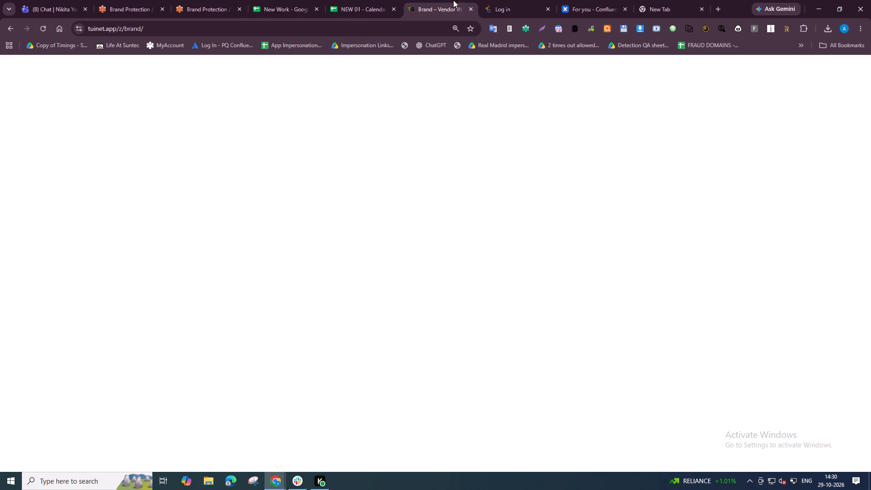
{"action": "left_click", "coordinate": [384, 187]}
{"action": "key", "text": "ctrl+v"}
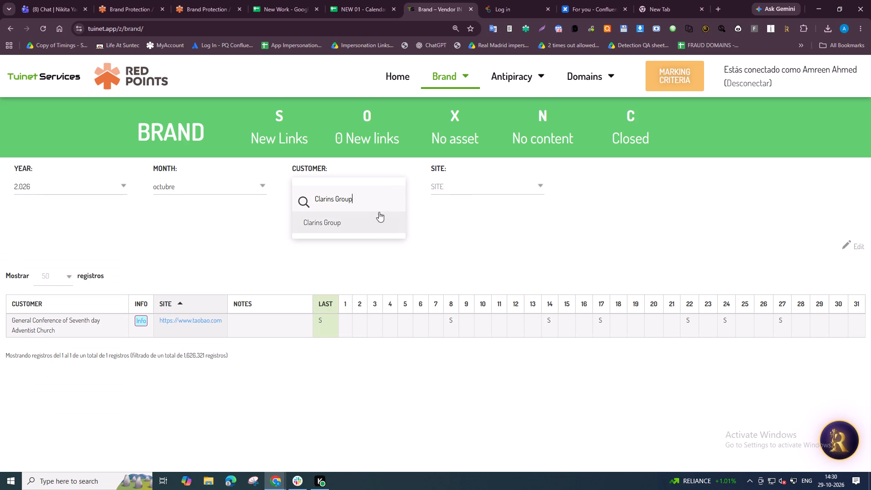
{"action": "left_click", "coordinate": [371, 231]}
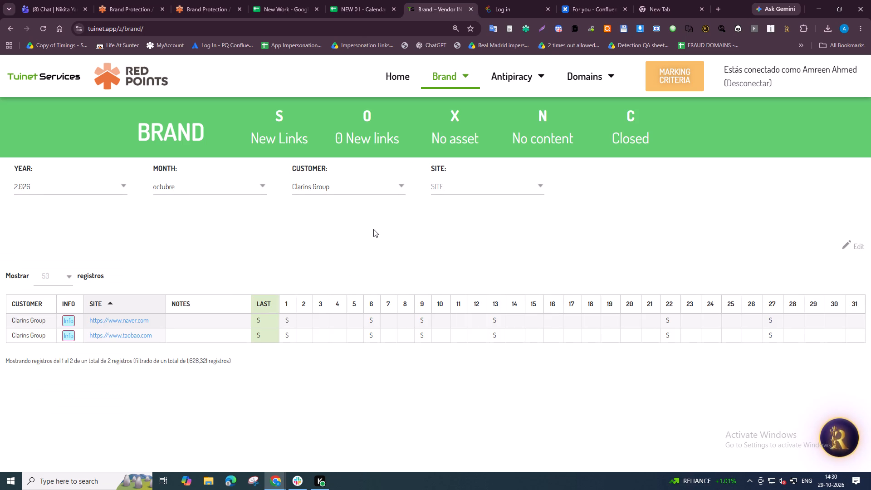
Disconnect the 1ClickVPN connection.
{"action": "left_click", "coordinate": [561, 30]}
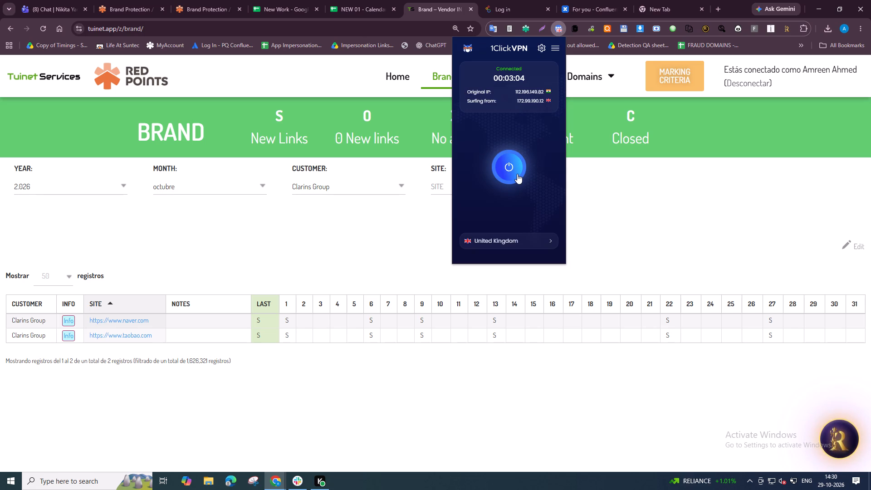
{"action": "left_click", "coordinate": [517, 174]}
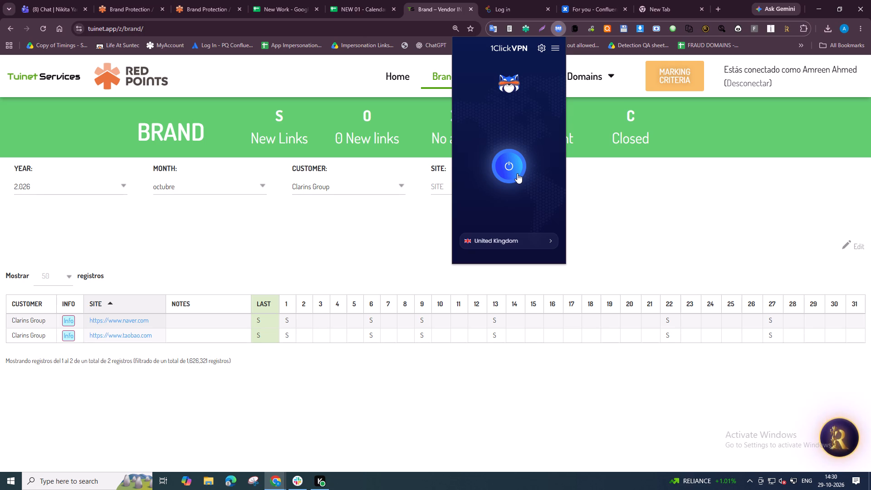
{"action": "left_click", "coordinate": [719, 205]}
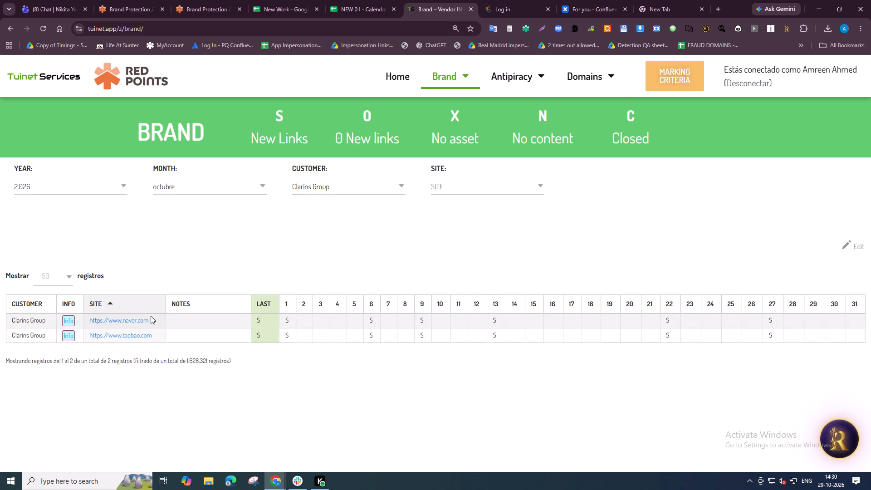
Open the Clarins Group naver.com link in a separate window and go to Naver's shopping store, closing the Naver home page.
{"action": "middle_click", "coordinate": [128, 323]}
{"action": "left_click_drag", "start_coordinate": [460, 0], "coordinate": [432, 93]}
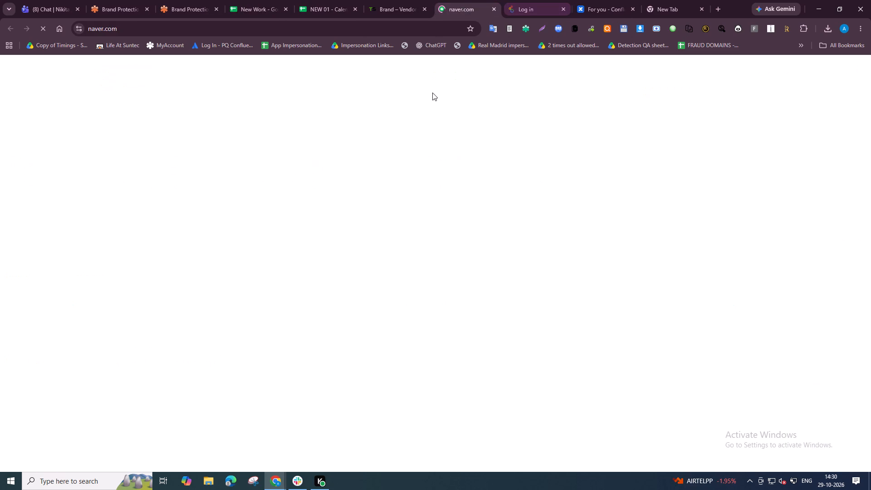
{"action": "left_click", "coordinate": [639, 107]}
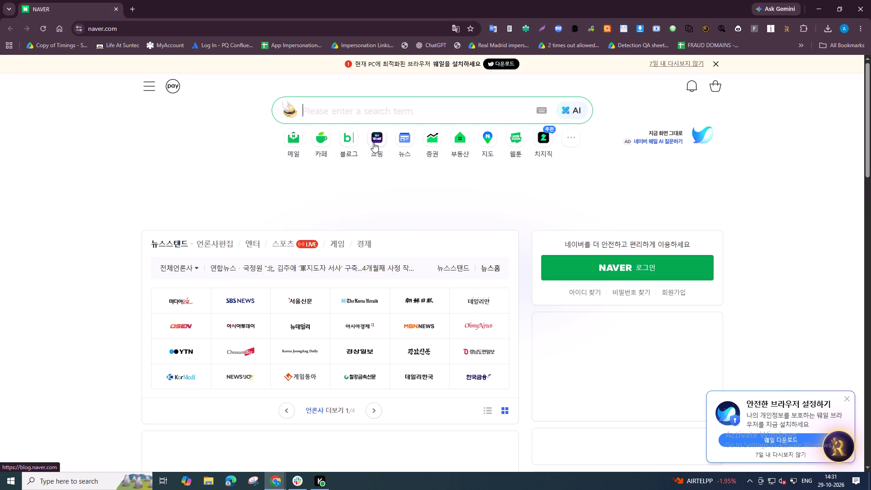
{"action": "left_click", "coordinate": [374, 140]}
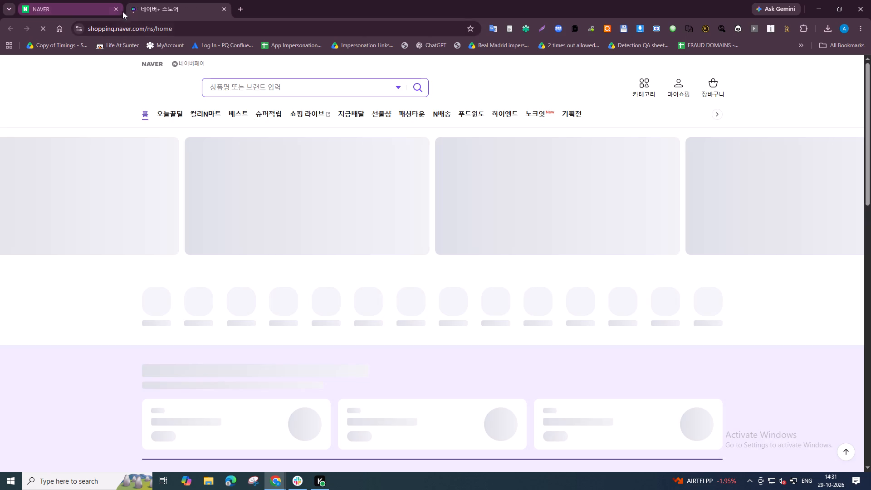
{"action": "left_click", "coordinate": [116, 9]}
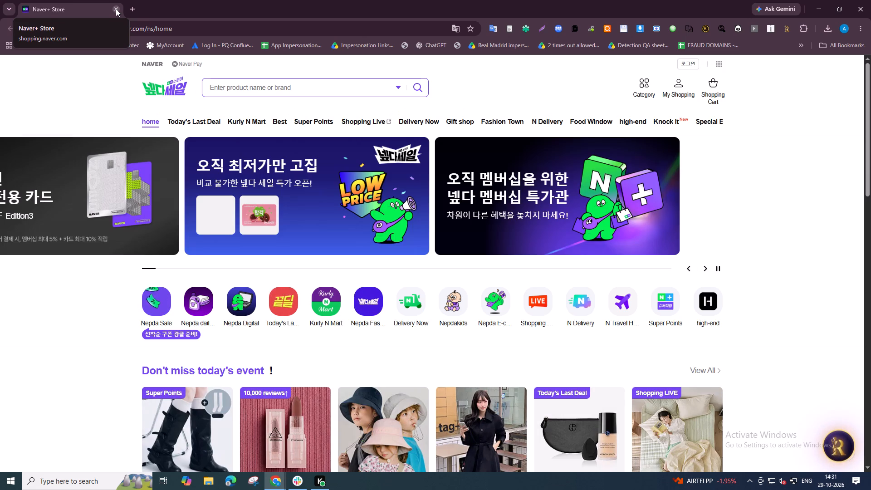
Search the Naver store for Clarins eye serum.
{"action": "left_click", "coordinate": [227, 93]}
{"action": "left_click", "coordinate": [227, 93]}
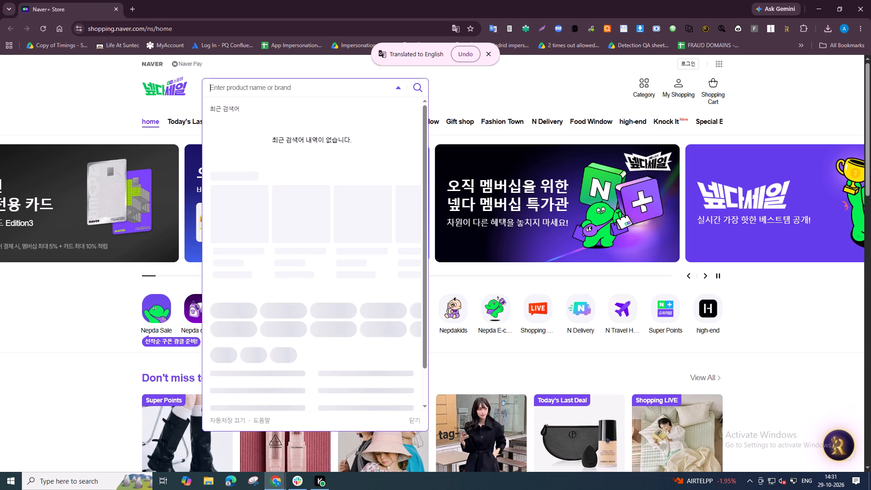
{"action": "type", "text": "Clarins"}
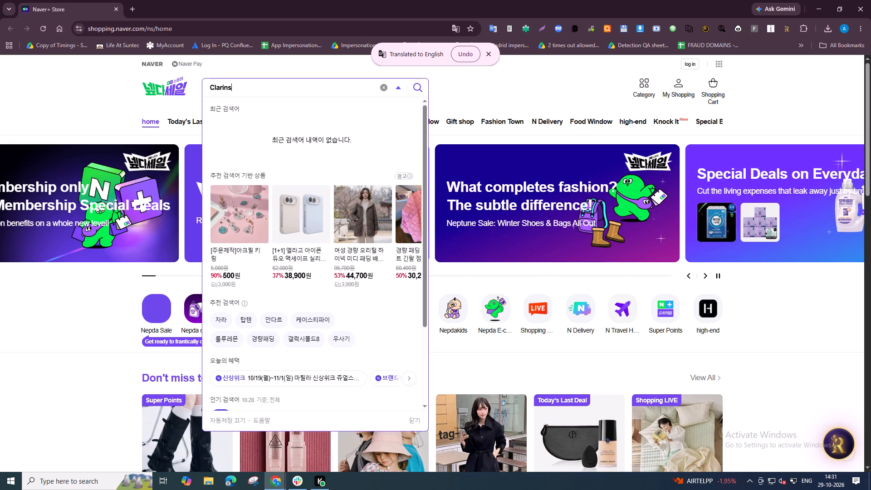
{"action": "key", "text": "space"}
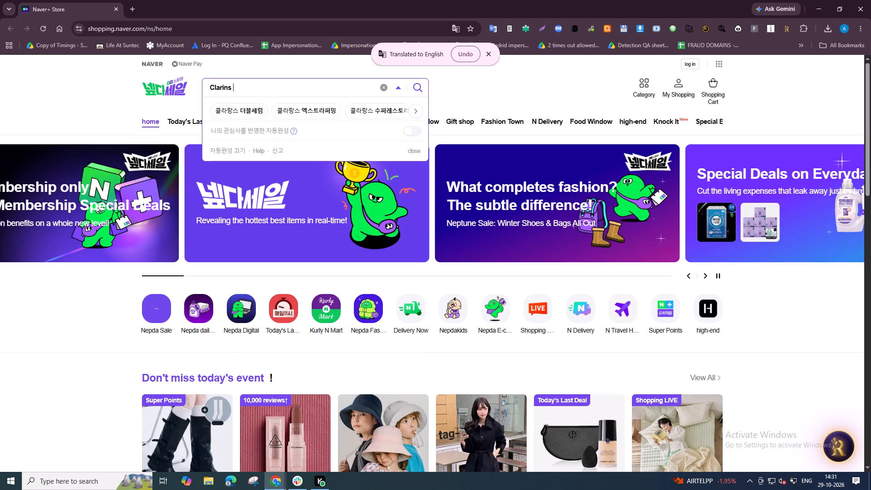
{"action": "type", "text": "eye ser"}
{"action": "type", "text": "um"}
{"action": "key", "text": "Return"}
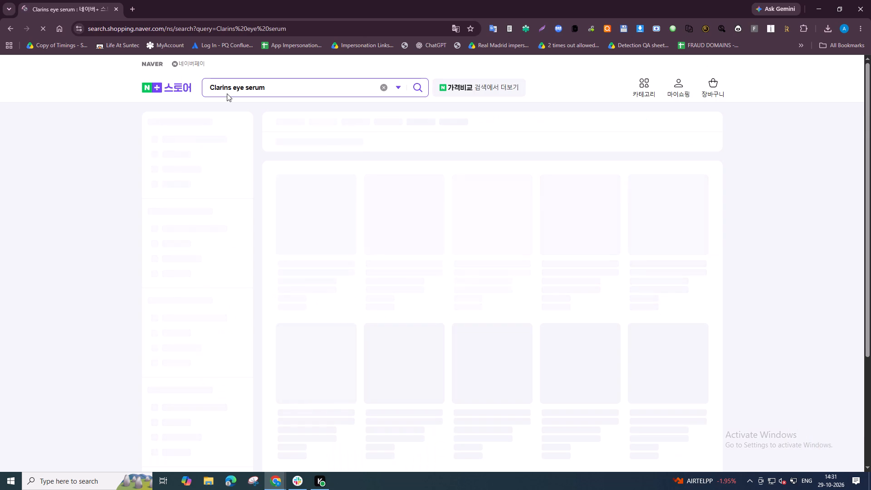
{"action": "scroll", "coordinate": [352, 239], "scroll_direction": "down", "scroll_amount": 7}
{"action": "scroll", "coordinate": [372, 251], "scroll_direction": "up", "scroll_amount": 7}
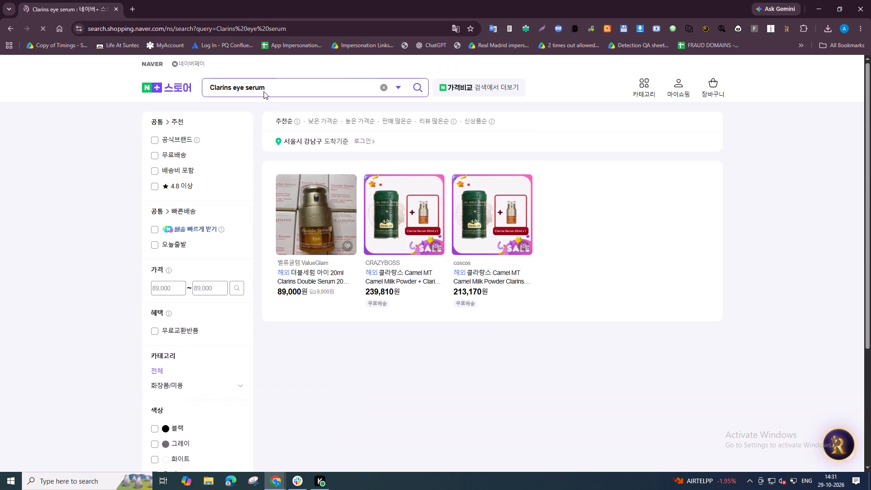
Change the Naver store search to Clarins serum by removing the word eye.
{"action": "double_click", "coordinate": [239, 85]}
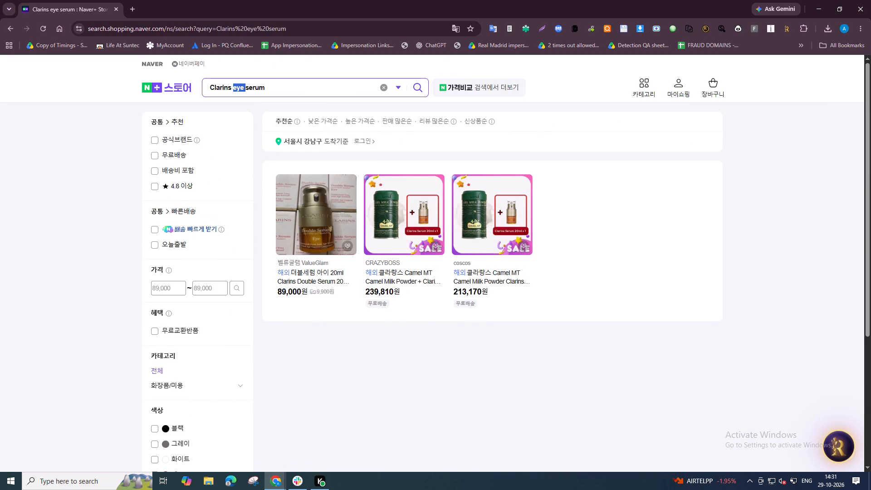
{"action": "key", "text": "Delete"}
{"action": "key", "text": "Return"}
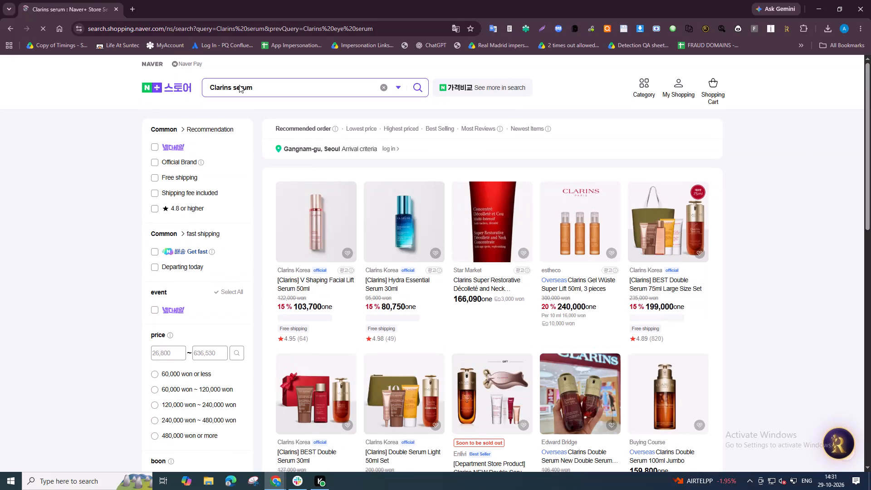
Examine the Clarins serum search results in the Naver store, comparing products, sellers and prices.
{"action": "scroll", "coordinate": [344, 165], "scroll_direction": "down", "scroll_amount": 7}
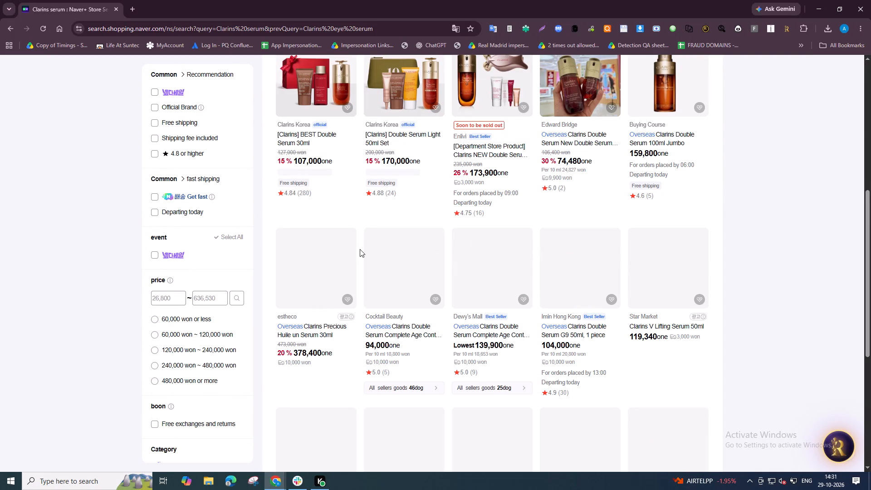
{"action": "scroll", "coordinate": [357, 247], "scroll_direction": "up", "scroll_amount": 2}
{"action": "scroll", "coordinate": [357, 247], "scroll_direction": "down", "scroll_amount": 9}
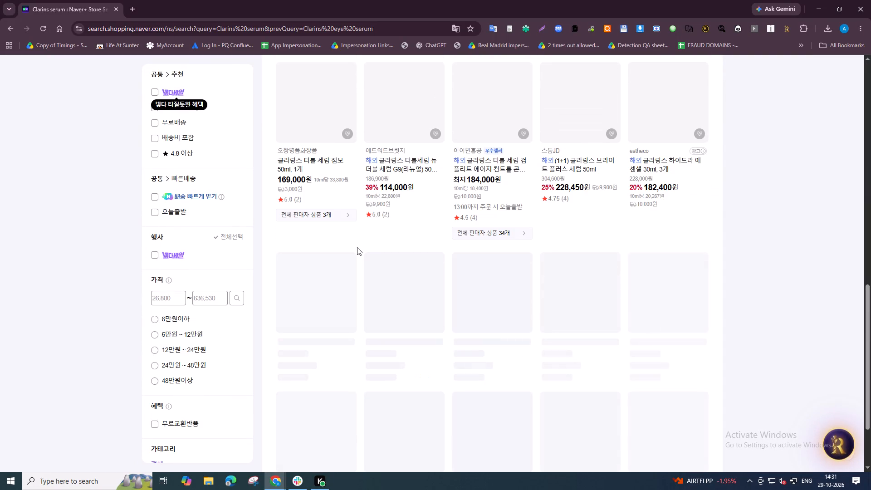
{"action": "scroll", "coordinate": [357, 247], "scroll_direction": "up", "scroll_amount": 13}
{"action": "scroll", "coordinate": [357, 247], "scroll_direction": "down", "scroll_amount": 2}
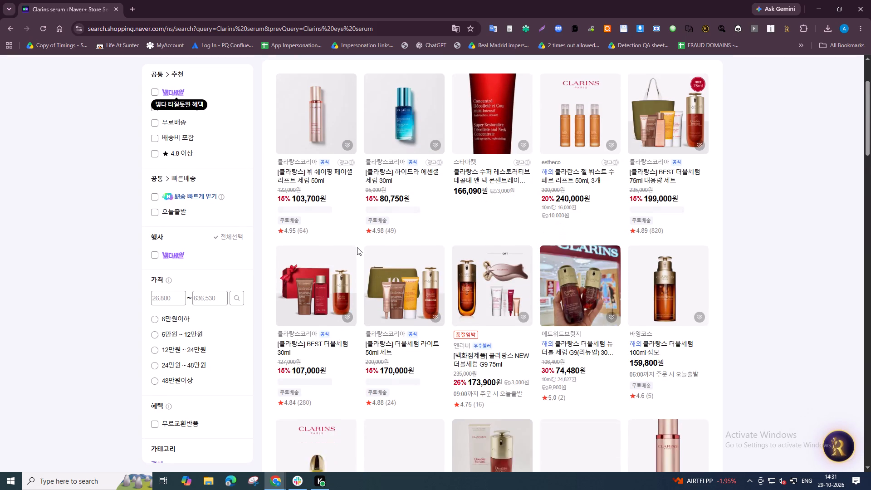
{"action": "scroll", "coordinate": [357, 247], "scroll_direction": "down", "scroll_amount": 8}
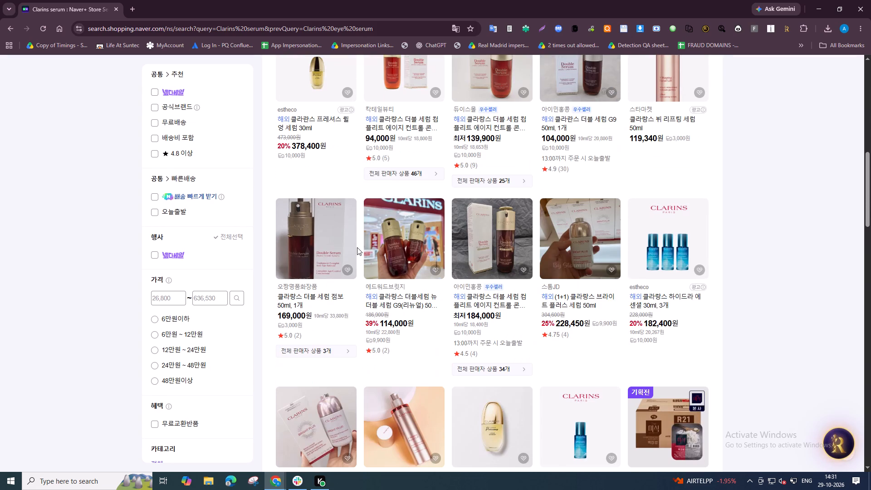
{"action": "scroll", "coordinate": [357, 247], "scroll_direction": "down", "scroll_amount": 16}
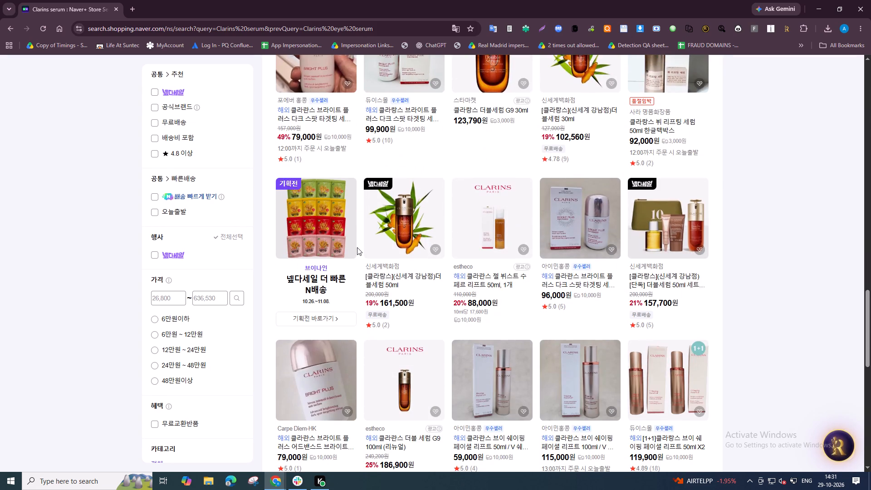
{"action": "scroll", "coordinate": [357, 247], "scroll_direction": "down", "scroll_amount": 7}
{"action": "scroll", "coordinate": [357, 247], "scroll_direction": "up", "scroll_amount": 1}
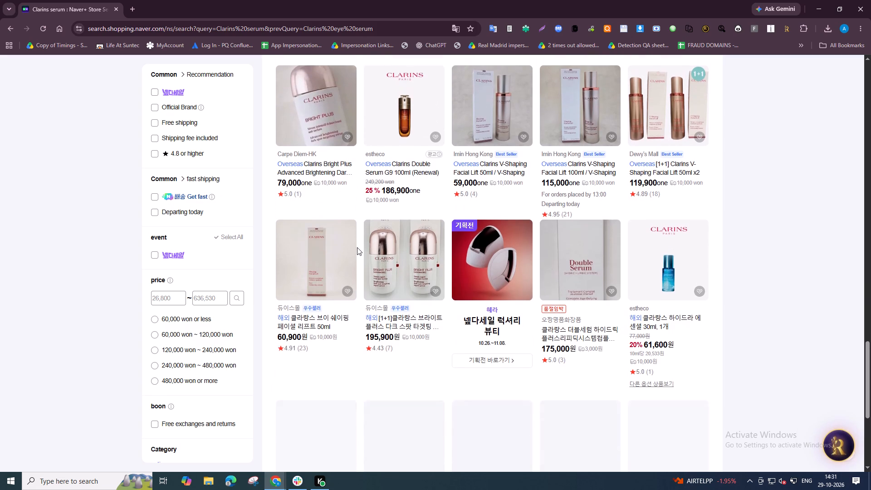
{"action": "scroll", "coordinate": [357, 247], "scroll_direction": "down", "scroll_amount": 5}
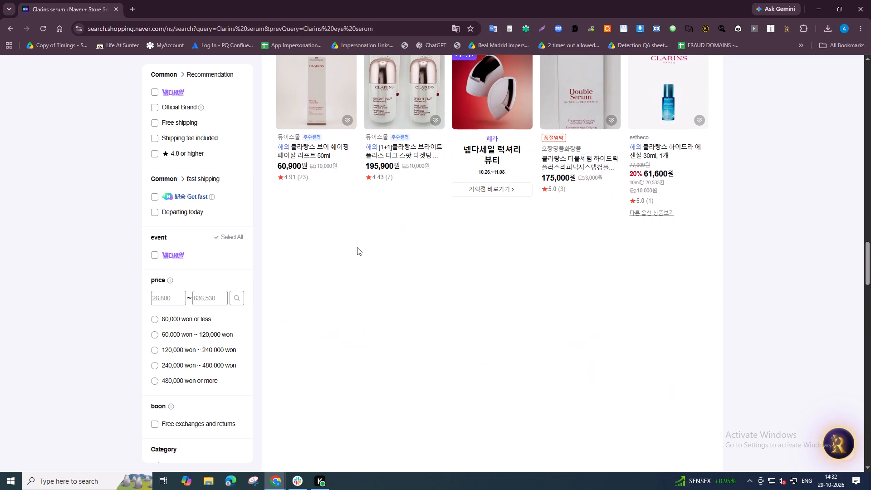
{"action": "scroll", "coordinate": [357, 247], "scroll_direction": "down", "scroll_amount": 8}
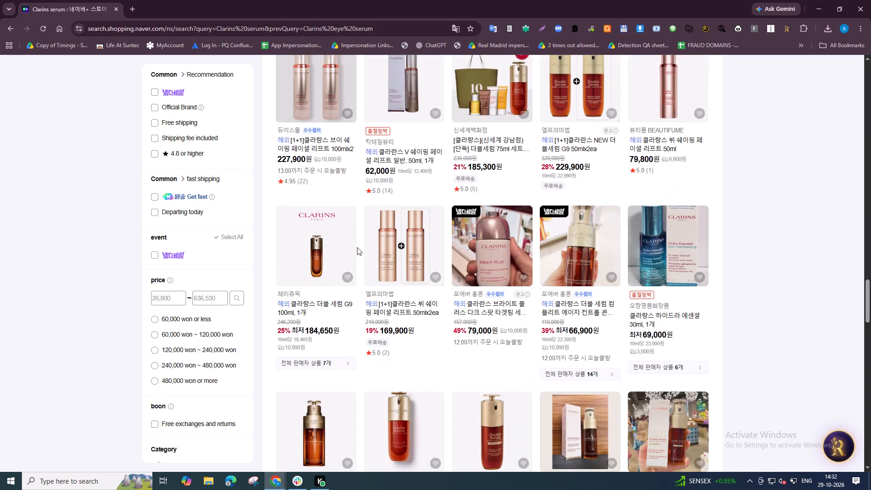
{"action": "scroll", "coordinate": [357, 247], "scroll_direction": "down", "scroll_amount": 14}
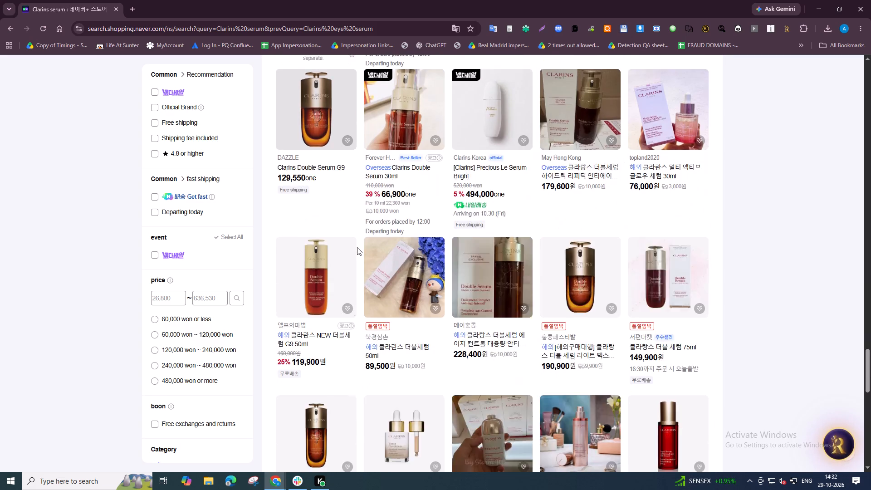
{"action": "scroll", "coordinate": [357, 247], "scroll_direction": "down", "scroll_amount": 16}
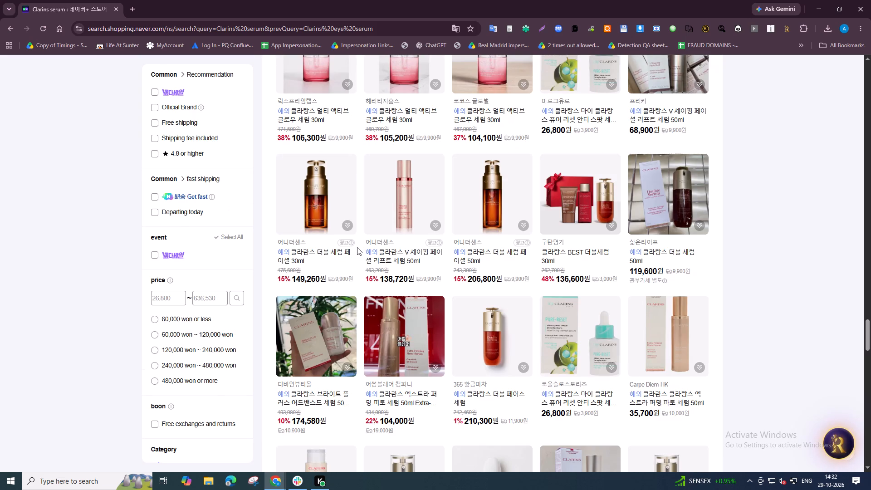
{"action": "scroll", "coordinate": [483, 368], "scroll_direction": "down", "scroll_amount": 6}
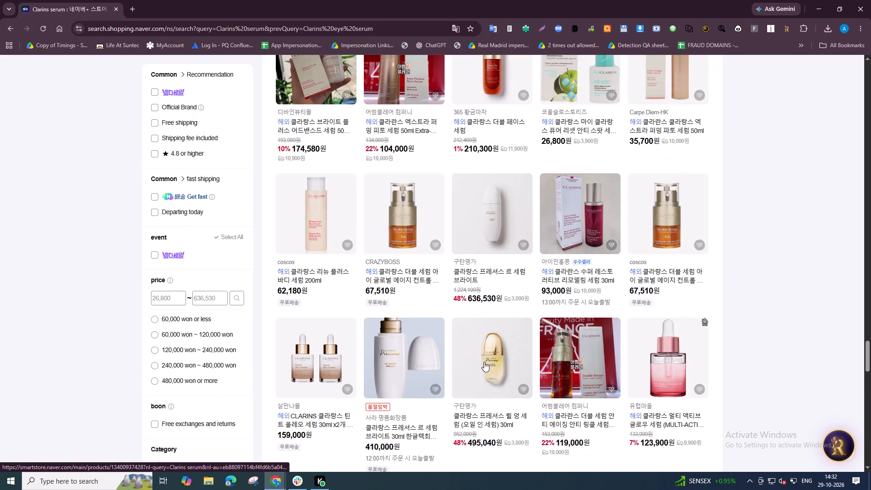
{"action": "scroll", "coordinate": [484, 362], "scroll_direction": "down", "scroll_amount": 15}
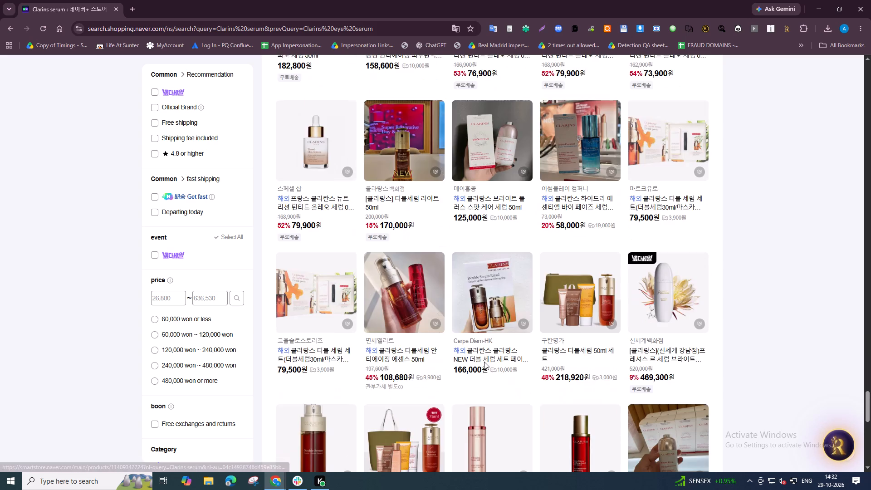
{"action": "scroll", "coordinate": [484, 362], "scroll_direction": "down", "scroll_amount": 11}
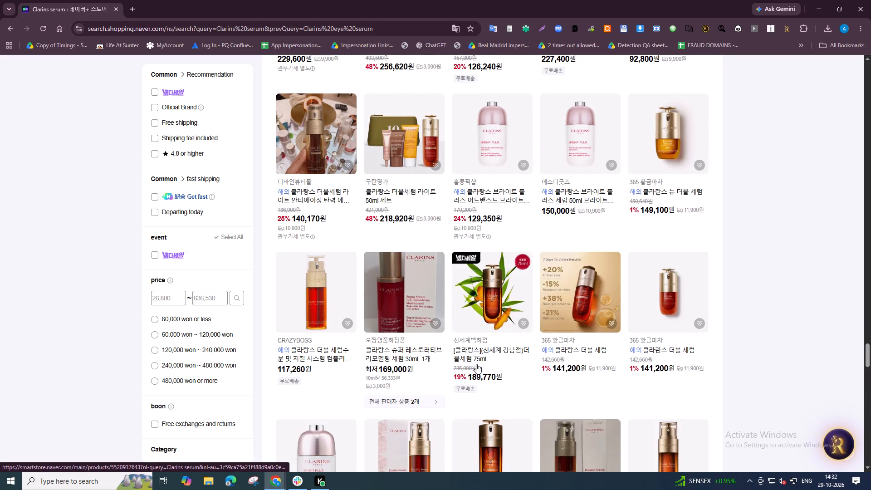
{"action": "scroll", "coordinate": [475, 365], "scroll_direction": "down", "scroll_amount": 16}
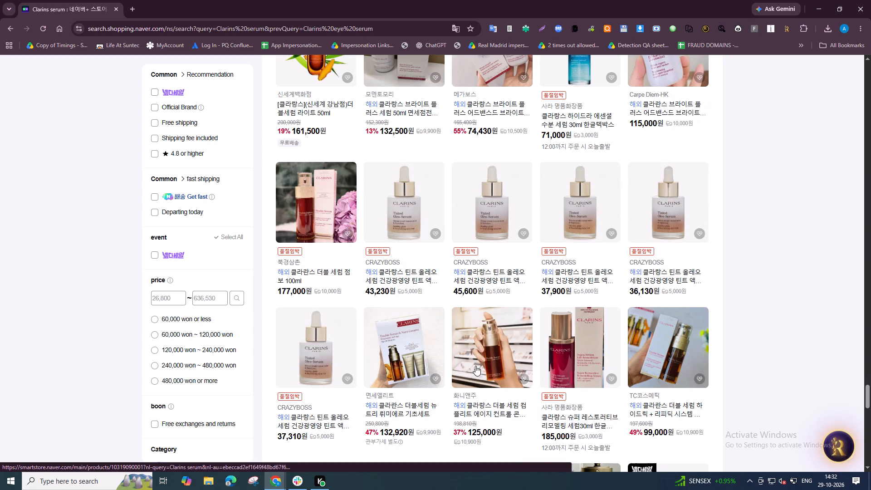
Translate the Clarins serum results page into English.
{"action": "right_click", "coordinate": [768, 274]}
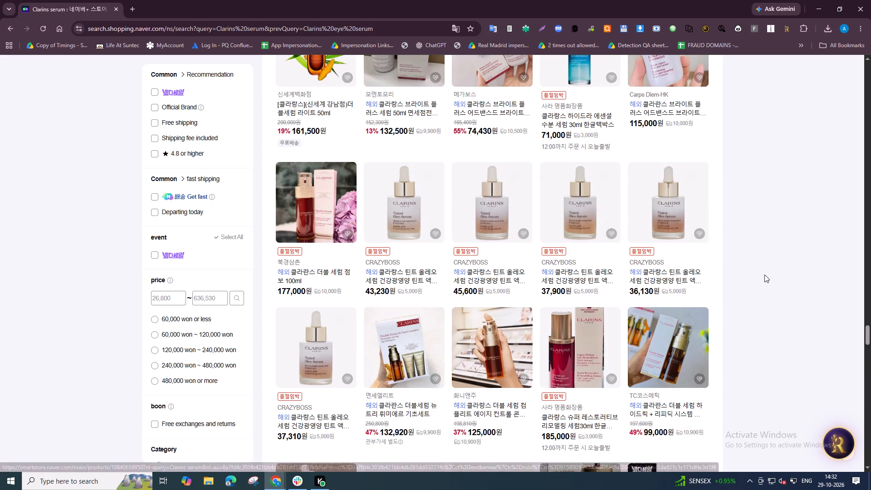
{"action": "left_click", "coordinate": [697, 383]}
Examine further Clarins serum listings down to the double serum eye products.
{"action": "scroll", "coordinate": [697, 377], "scroll_direction": "down", "scroll_amount": 6}
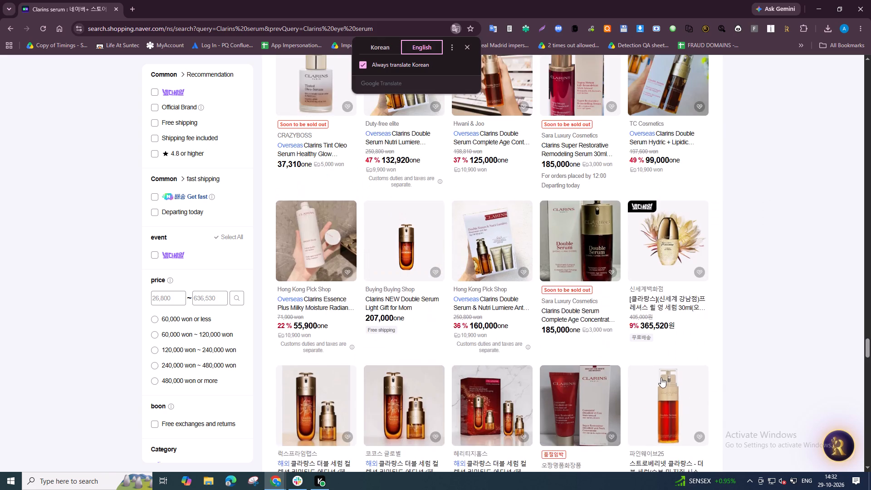
{"action": "scroll", "coordinate": [656, 376], "scroll_direction": "down", "scroll_amount": 17}
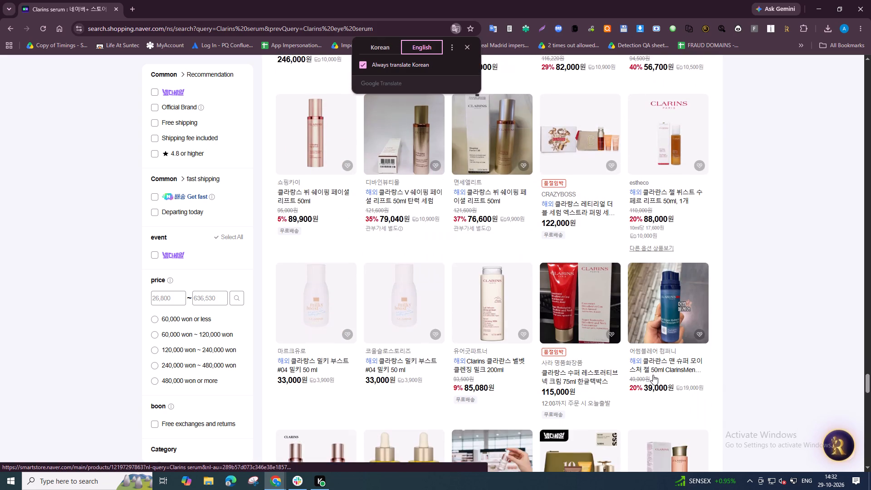
{"action": "scroll", "coordinate": [653, 375], "scroll_direction": "down", "scroll_amount": 11}
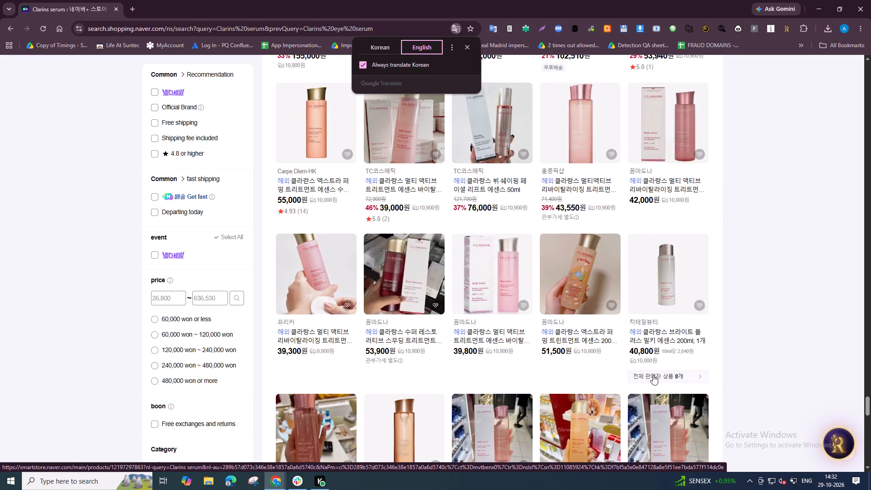
{"action": "scroll", "coordinate": [653, 375], "scroll_direction": "down", "scroll_amount": 16}
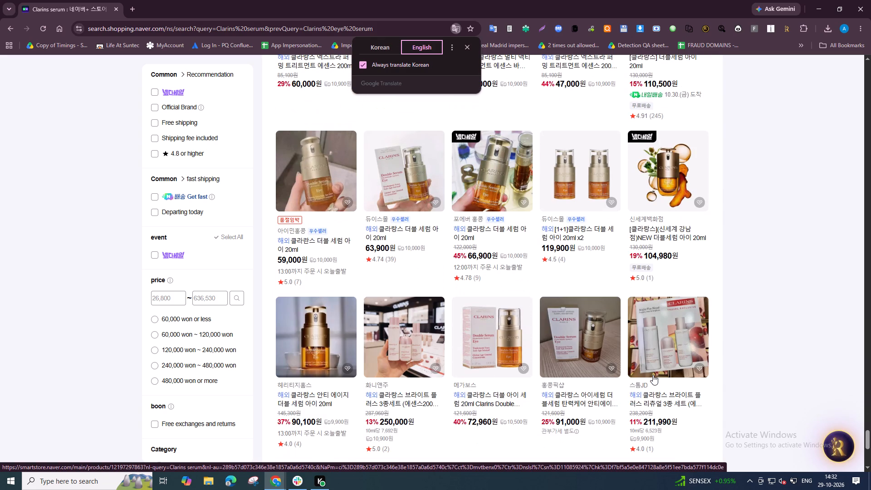
Refresh the page translation by switching to Korean and back to English, and dismiss the translation options.
{"action": "left_click", "coordinate": [380, 50]}
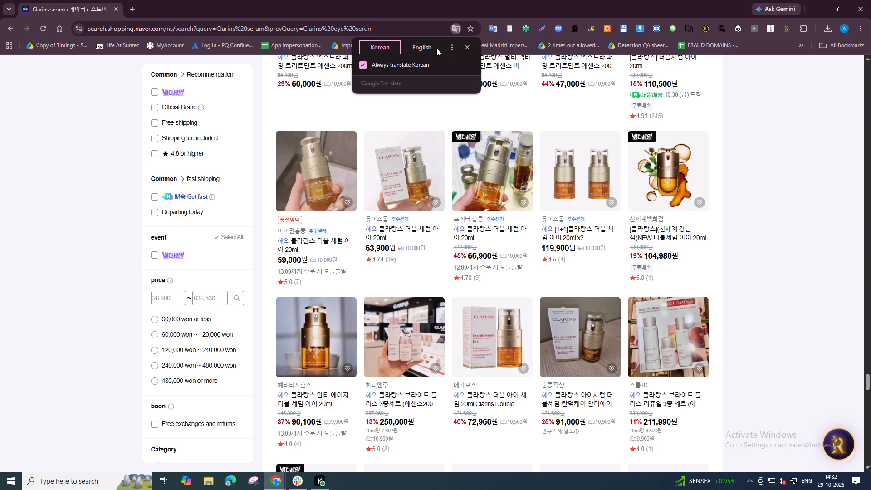
{"action": "left_click", "coordinate": [433, 47]}
{"action": "left_click", "coordinate": [465, 47]}
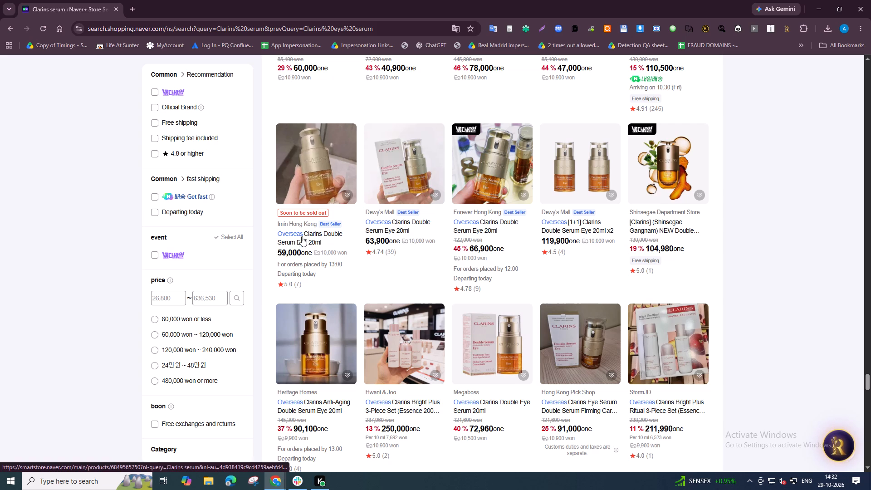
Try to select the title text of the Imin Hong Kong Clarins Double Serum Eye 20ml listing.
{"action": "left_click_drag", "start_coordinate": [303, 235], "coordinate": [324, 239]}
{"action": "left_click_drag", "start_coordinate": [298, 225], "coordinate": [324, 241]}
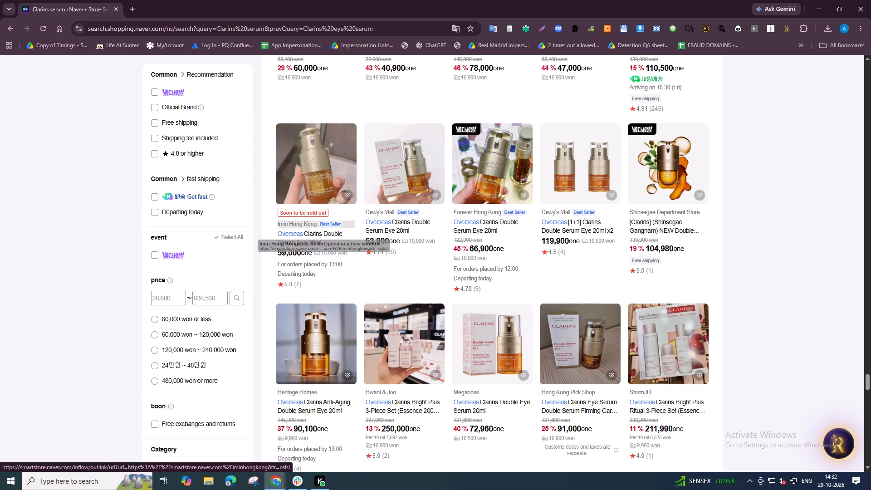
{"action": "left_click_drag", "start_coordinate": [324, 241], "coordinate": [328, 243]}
Write "Clarins double serum eye" in the address field of a new tab and copy the text.
{"action": "left_click", "coordinate": [130, 5]}
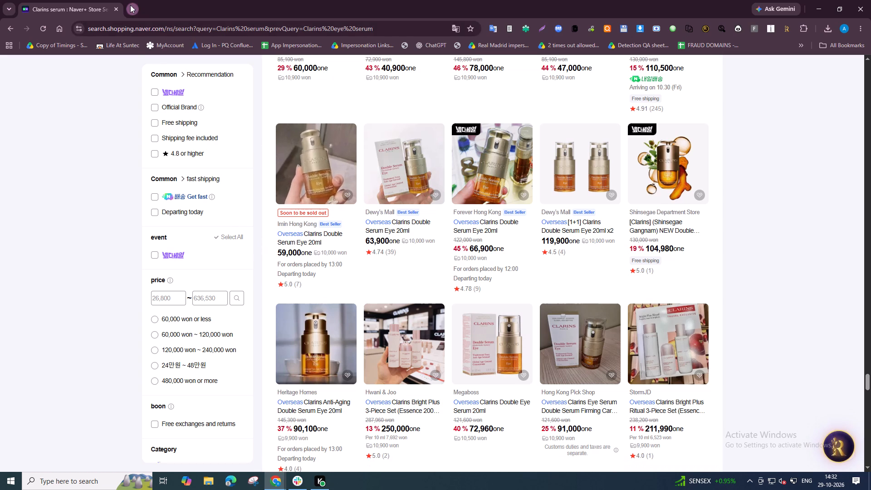
{"action": "type", "text": "Clarins double serum eyer"}
{"action": "key", "text": "Insert"}
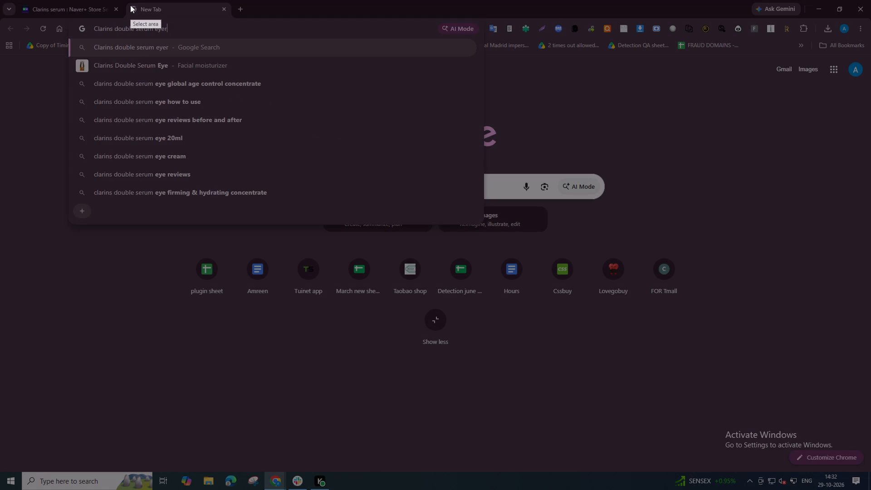
{"action": "key", "text": "Escape"}
{"action": "key", "text": "BackSpace"}
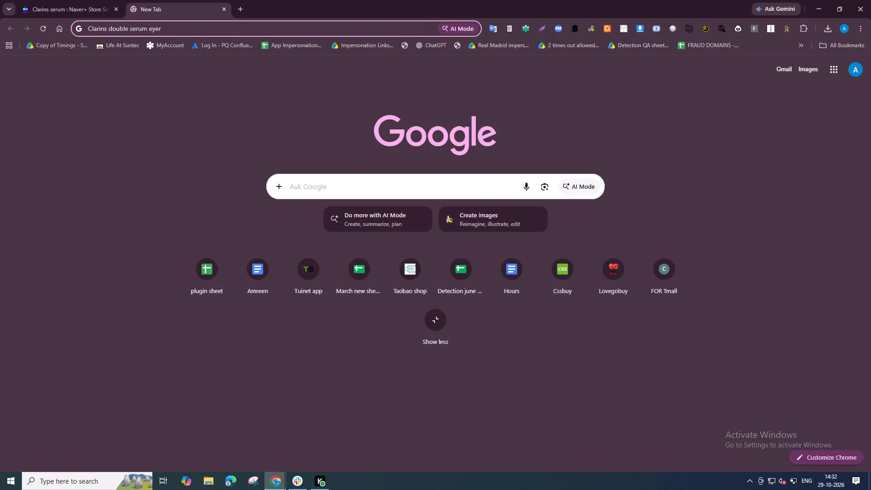
{"action": "key", "text": "ctrl+a"}
{"action": "key", "text": "ctrl+c"}
{"action": "key", "text": "ctrl+c"}
Return to the Naver store and replace the search with the copied text, Clarins double serum eye.
{"action": "left_click", "coordinate": [56, 0]}
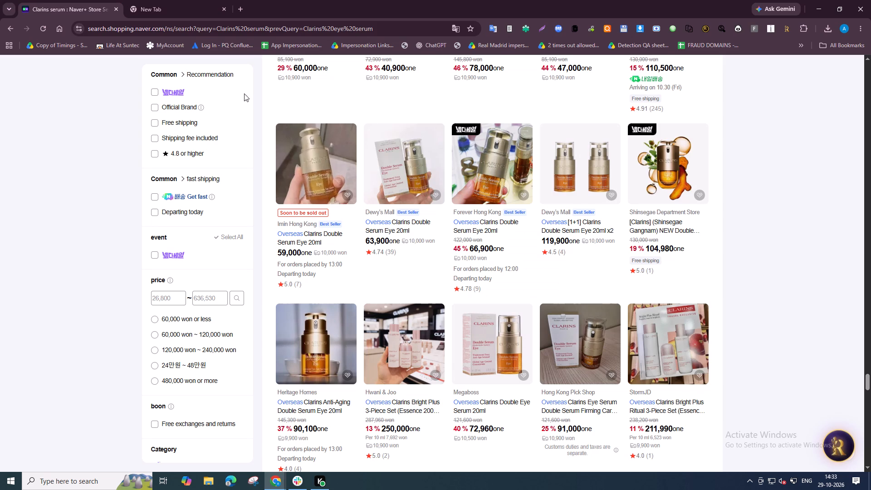
{"action": "scroll", "coordinate": [284, 111], "scroll_direction": "up", "scroll_amount": 7}
{"action": "left_click_drag", "start_coordinate": [868, 376], "coordinate": [867, 371]}
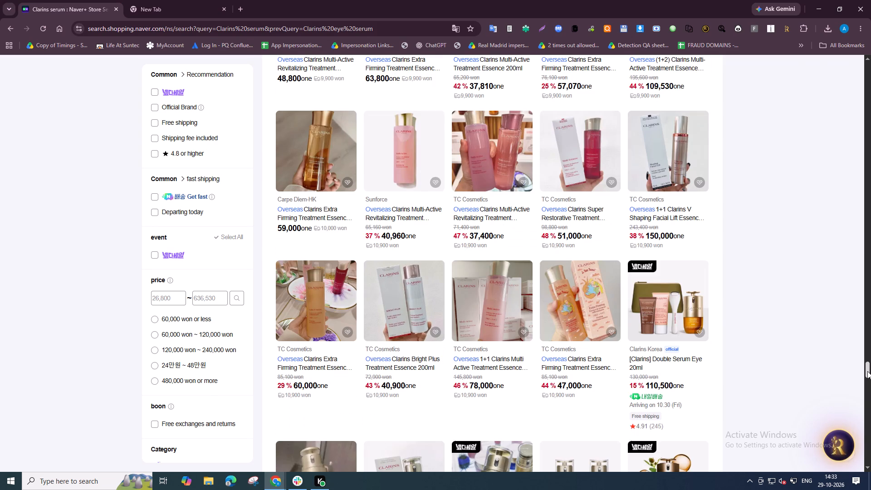
{"action": "left_click_drag", "start_coordinate": [867, 371], "coordinate": [870, 39]}
{"action": "left_click", "coordinate": [360, 85]}
{"action": "left_click", "coordinate": [325, 87]}
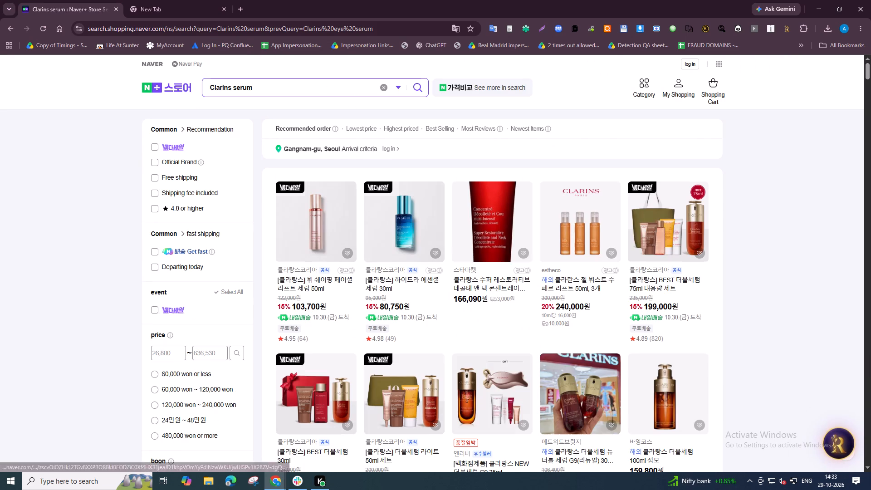
{"action": "key", "text": "ctrl+a"}
{"action": "triple_click", "coordinate": [320, 87]}
{"action": "key", "text": "ctrl+v"}
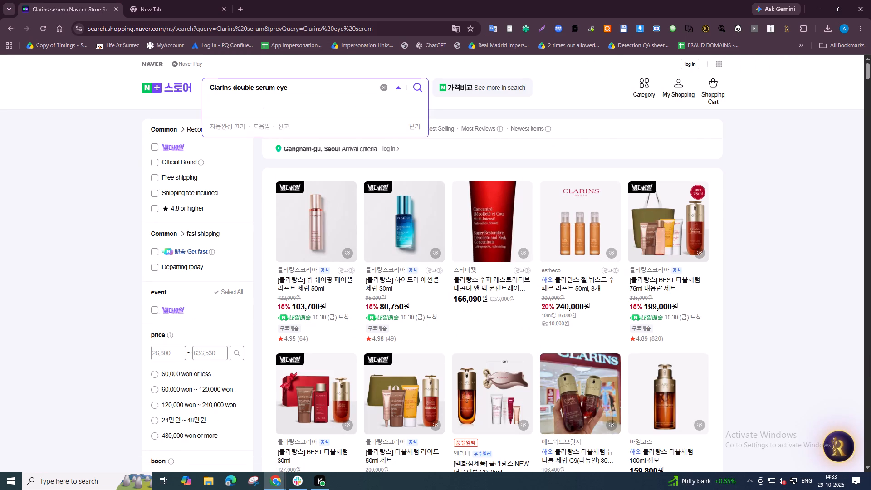
{"action": "key", "text": "Return"}
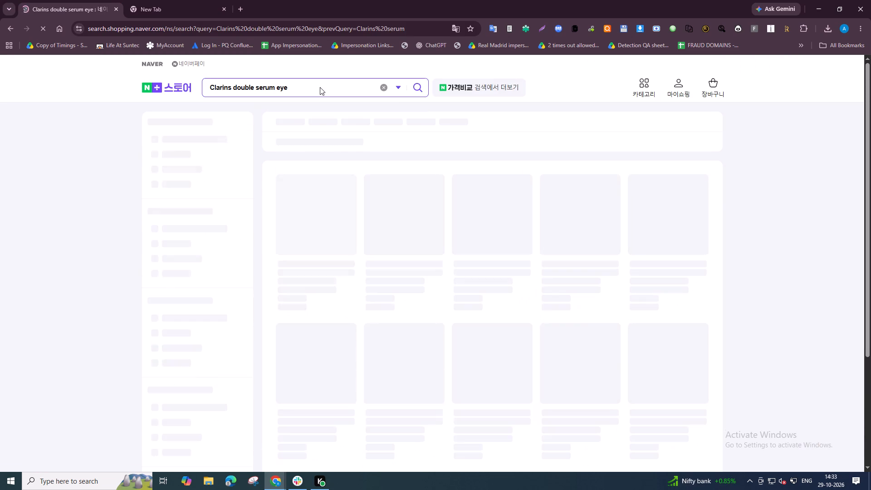
Look through the Naver listings for Clarins double serum eye and return to the first results.
{"action": "scroll", "coordinate": [318, 98], "scroll_direction": "down", "scroll_amount": 7}
{"action": "scroll", "coordinate": [339, 278], "scroll_direction": "down", "scroll_amount": 2}
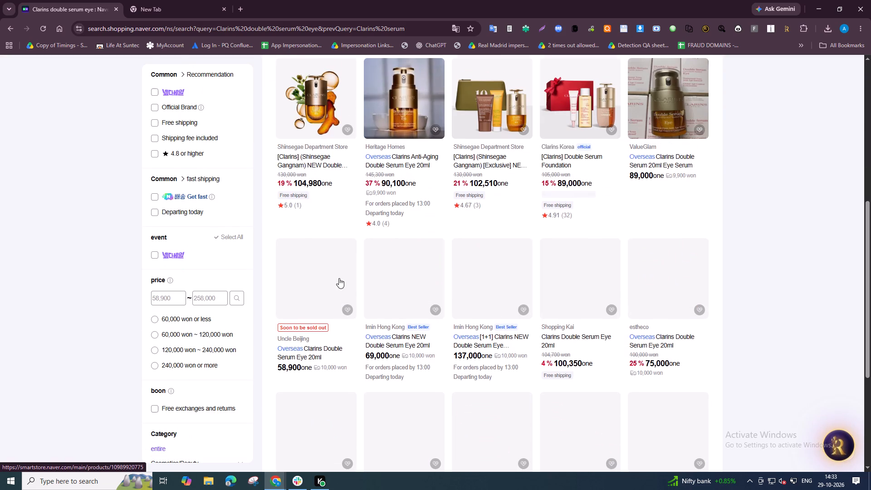
{"action": "scroll", "coordinate": [339, 278], "scroll_direction": "down", "scroll_amount": 2}
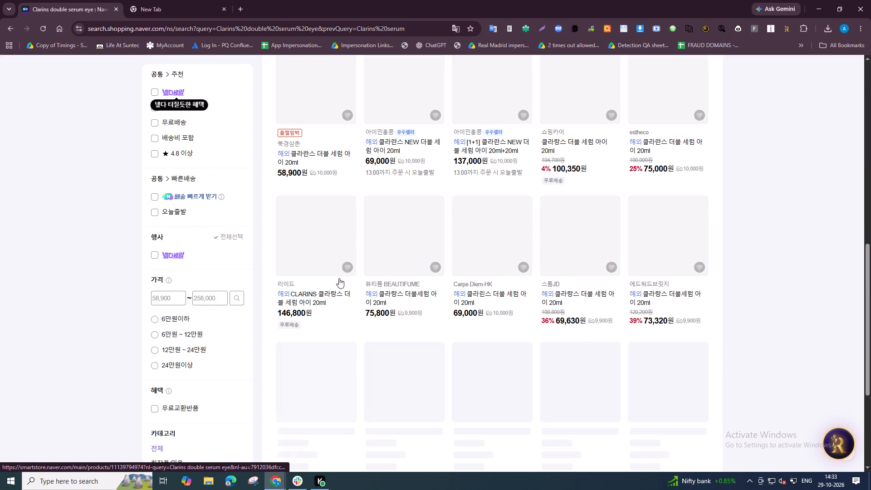
{"action": "scroll", "coordinate": [337, 278], "scroll_direction": "down", "scroll_amount": 6}
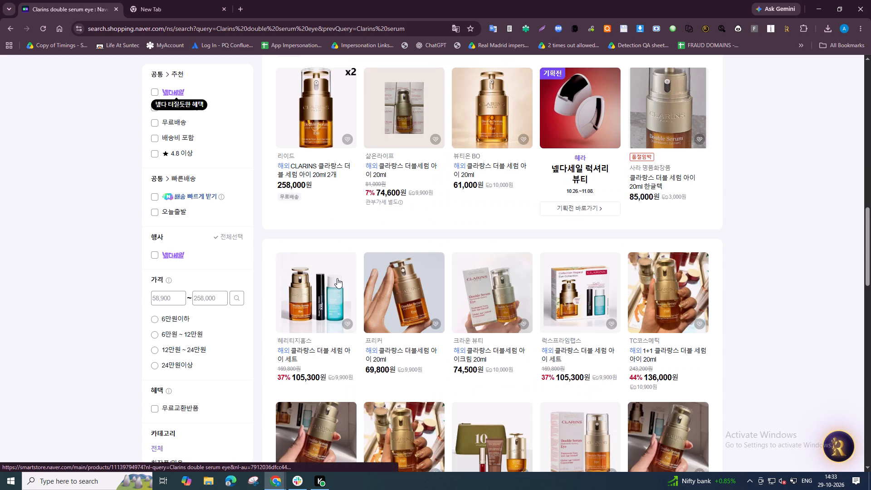
{"action": "scroll", "coordinate": [337, 278], "scroll_direction": "down", "scroll_amount": 13}
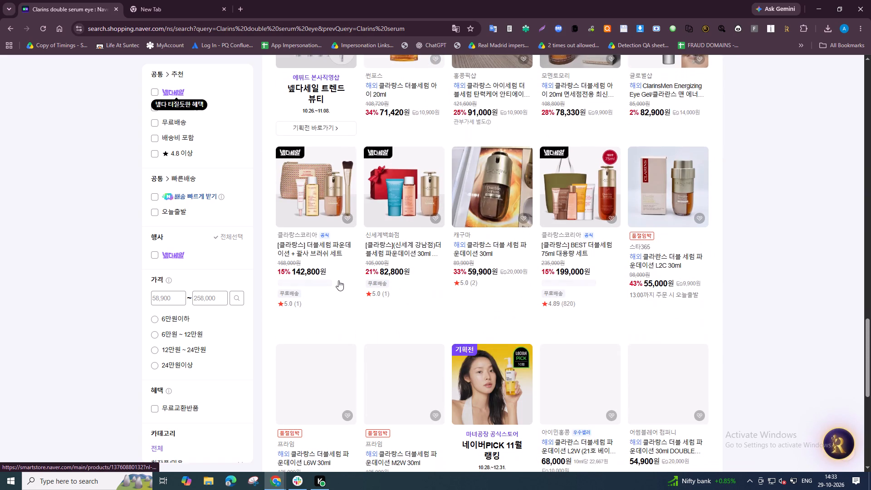
{"action": "scroll", "coordinate": [338, 280], "scroll_direction": "down", "scroll_amount": 5}
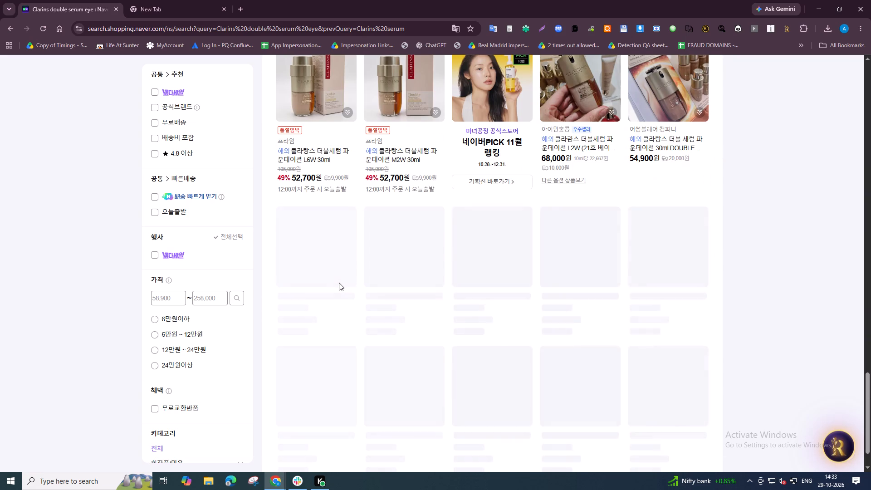
{"action": "scroll", "coordinate": [339, 283], "scroll_direction": "down", "scroll_amount": 5}
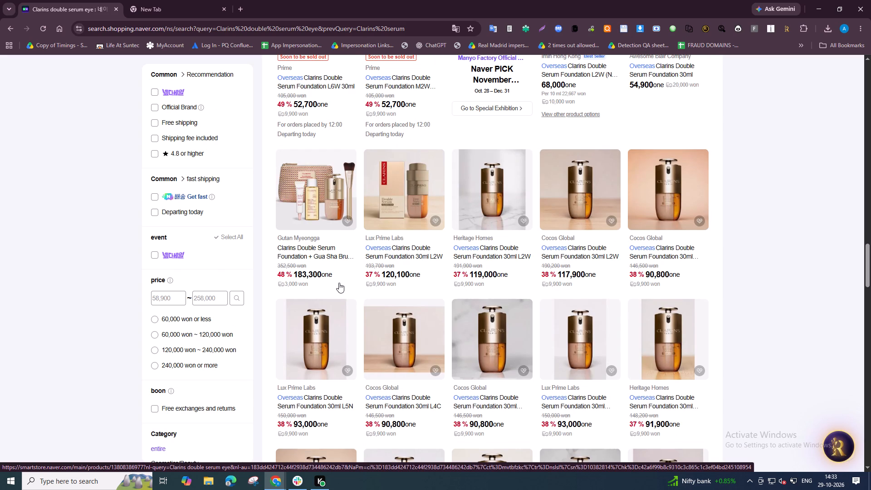
{"action": "scroll", "coordinate": [336, 273], "scroll_direction": "down", "scroll_amount": 14}
{"action": "scroll", "coordinate": [546, 410], "scroll_direction": "down", "scroll_amount": 8}
{"action": "scroll", "coordinate": [553, 349], "scroll_direction": "down", "scroll_amount": 6}
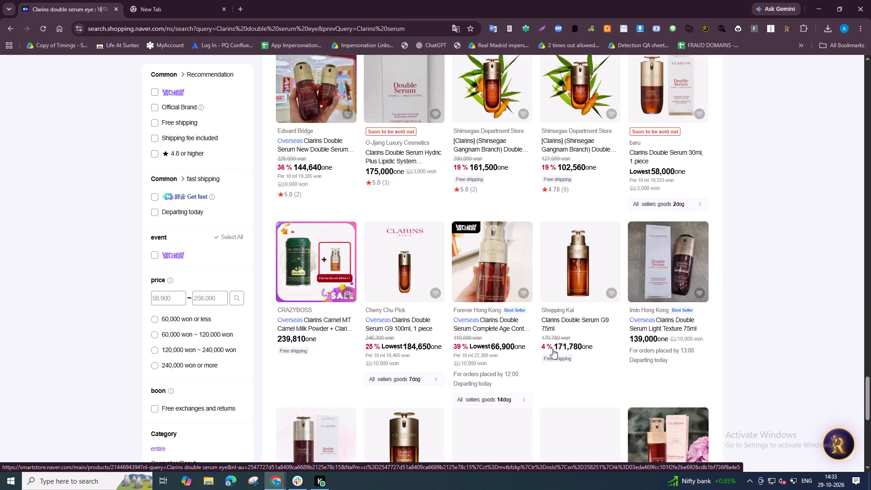
{"action": "scroll", "coordinate": [553, 349], "scroll_direction": "down", "scroll_amount": 6}
{"action": "scroll", "coordinate": [553, 349], "scroll_direction": "up", "scroll_amount": 7}
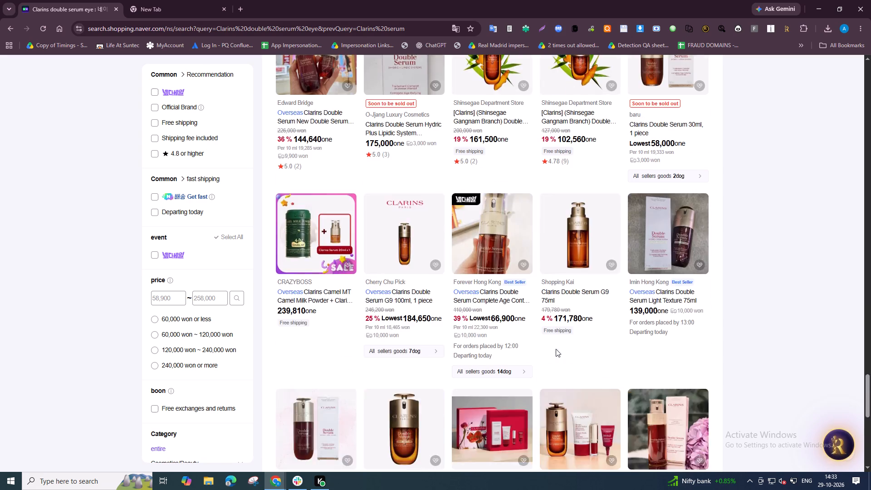
{"action": "scroll", "coordinate": [695, 371], "scroll_direction": "up", "scroll_amount": 5}
{"action": "left_click_drag", "start_coordinate": [868, 377], "coordinate": [870, 79]}
{"action": "scroll", "coordinate": [806, 279], "scroll_direction": "down", "scroll_amount": 2}
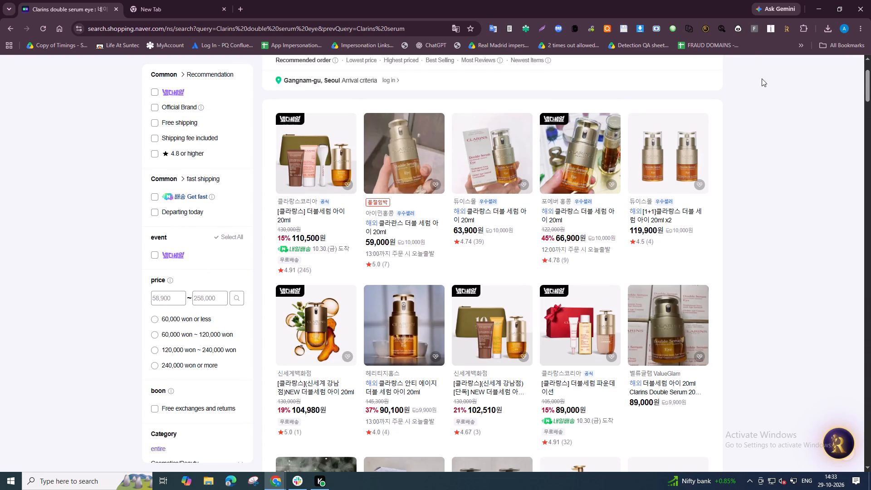
Extract the Naver product listings with Ultimate Web Scraper's Quick List Extraction, picking the Clarins Korea Double Serum Eye product card.
{"action": "left_click", "coordinate": [740, 28]}
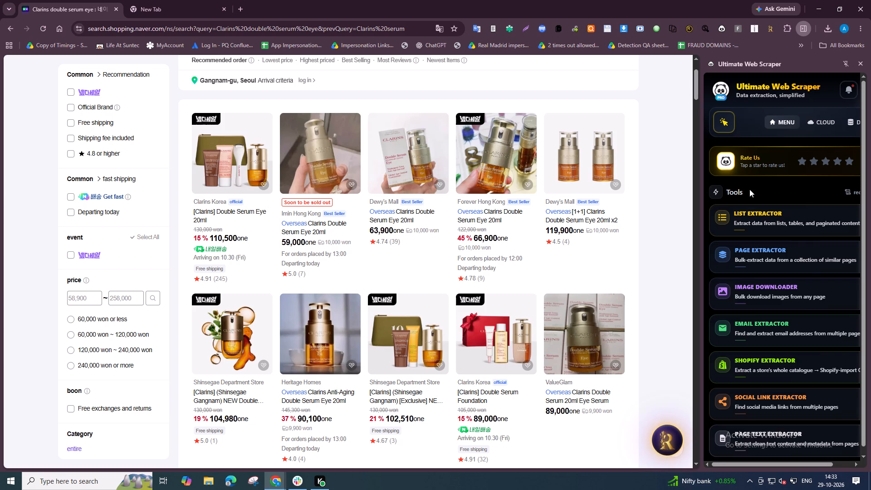
{"action": "left_click", "coordinate": [717, 124]}
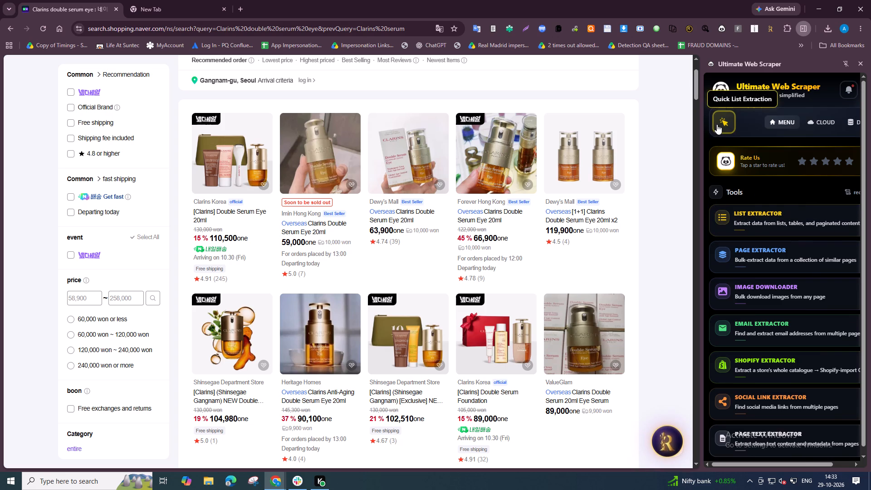
{"action": "left_click", "coordinate": [247, 167]}
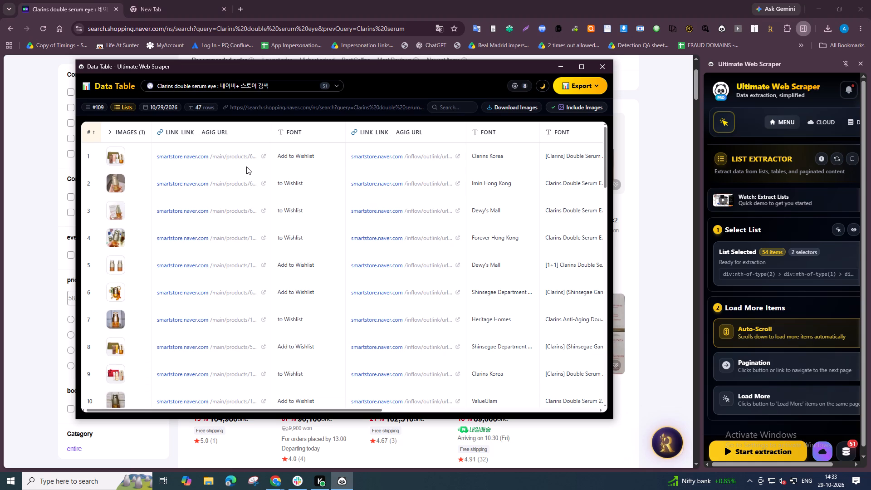
Review the extracted listings in the scraper's data table down to the last row.
{"action": "scroll", "coordinate": [245, 180], "scroll_direction": "down", "scroll_amount": 8}
{"action": "scroll", "coordinate": [393, 282], "scroll_direction": "down", "scroll_amount": 6}
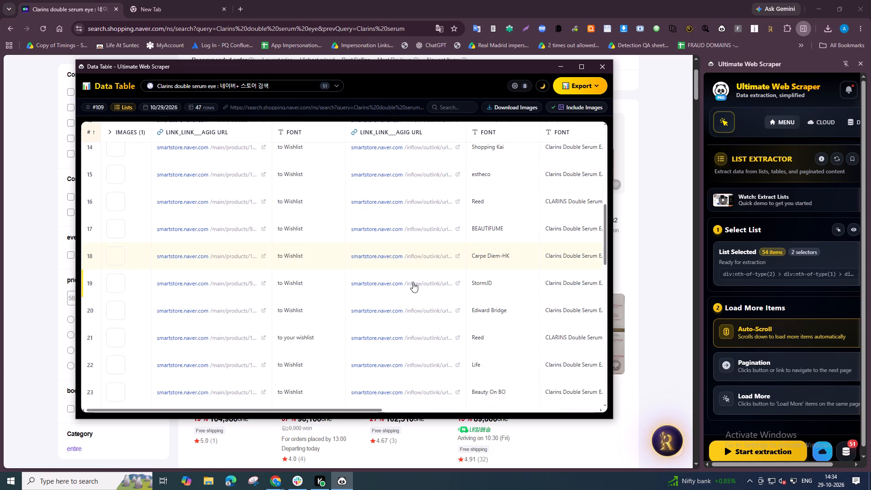
{"action": "scroll", "coordinate": [426, 273], "scroll_direction": "down", "scroll_amount": 11}
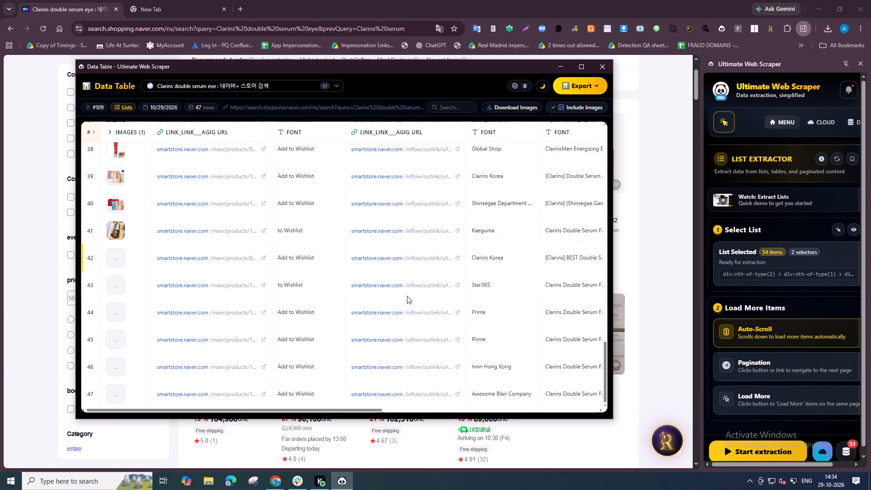
{"action": "scroll", "coordinate": [479, 276], "scroll_direction": "down", "scroll_amount": 18}
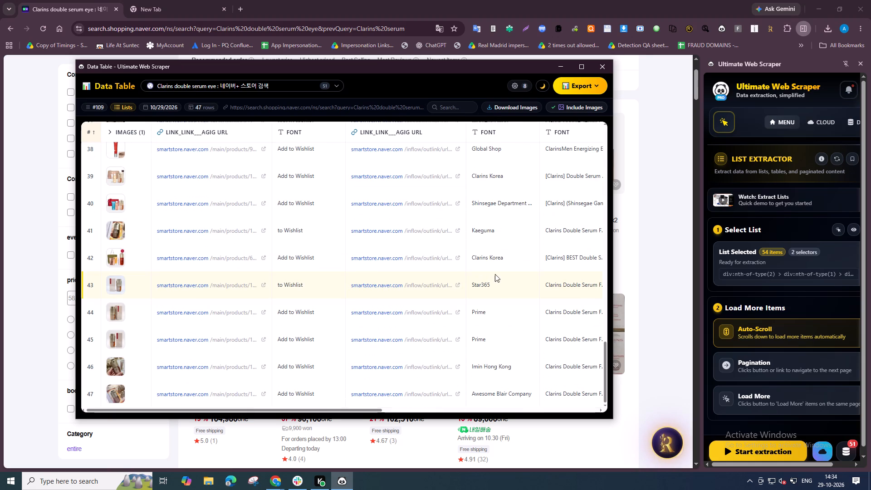
Export the extracted data to Google Sheets, paste it from cell A1 of the new spreadsheet, and close the side panels.
{"action": "left_click", "coordinate": [598, 88]}
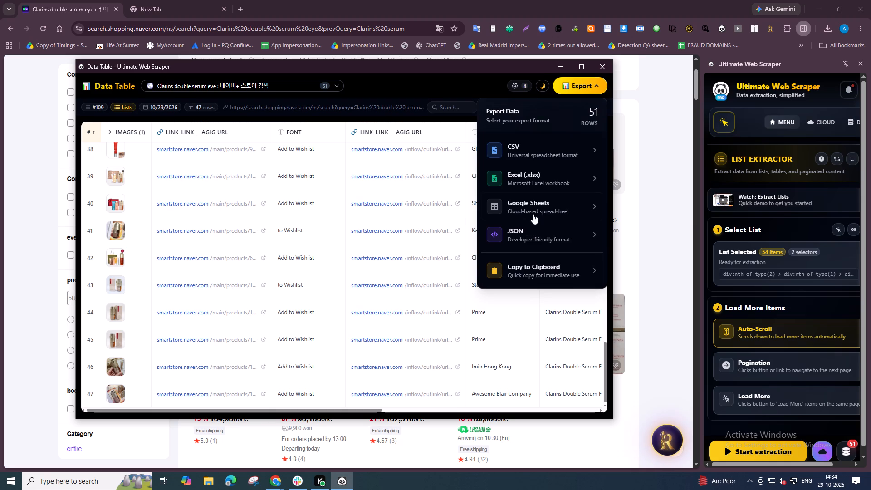
{"action": "left_click", "coordinate": [534, 208]}
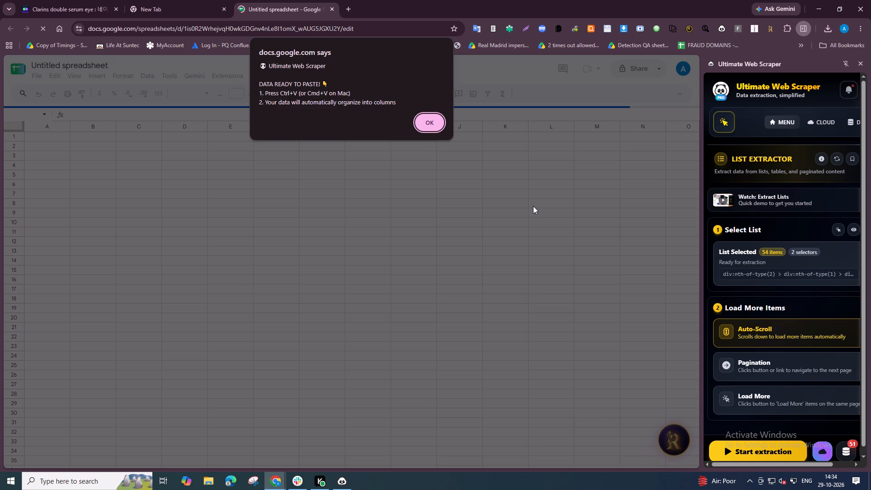
{"action": "left_click", "coordinate": [436, 127]}
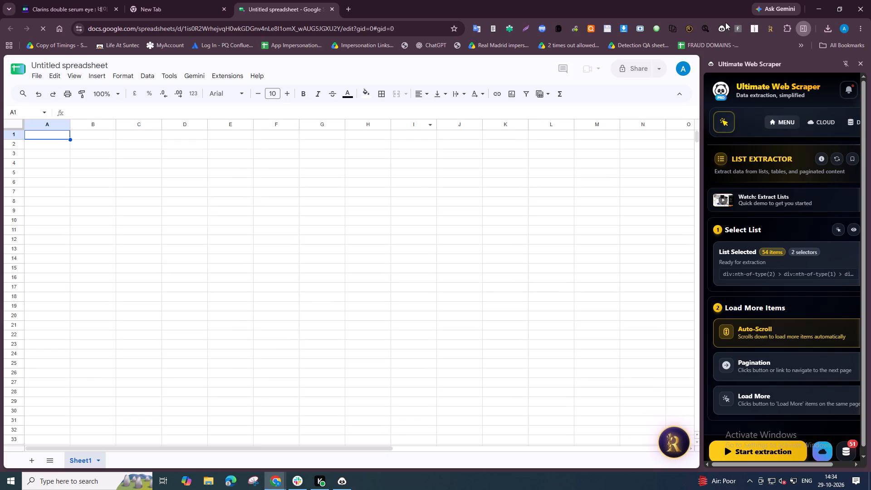
{"action": "left_click", "coordinate": [859, 65]}
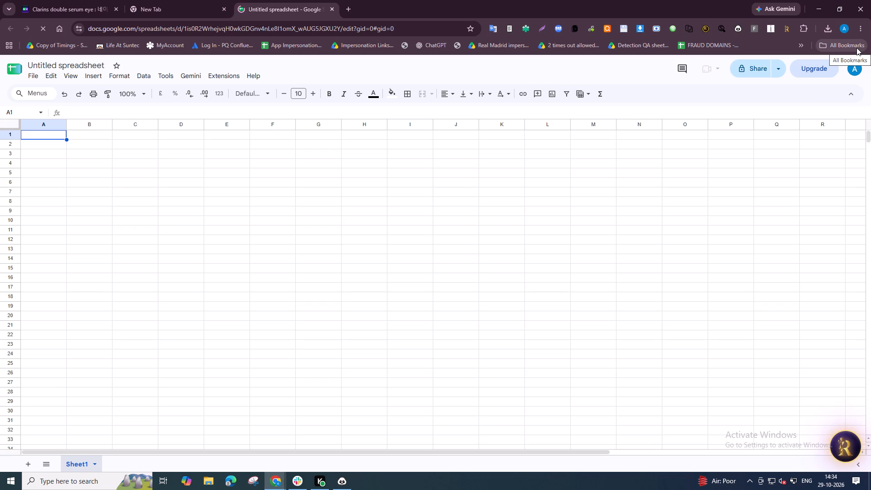
{"action": "key", "text": "ctrl+v"}
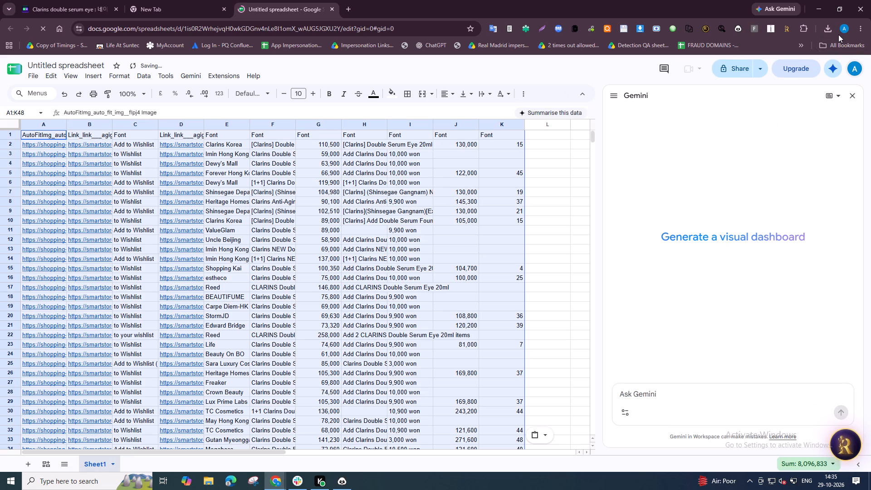
{"action": "left_click", "coordinate": [852, 97]}
{"action": "left_click", "coordinate": [411, 255]}
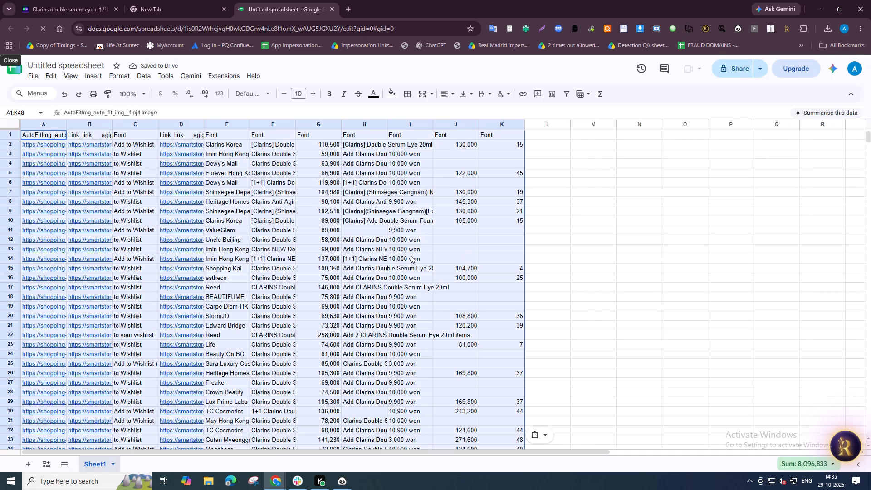
Insert one empty column before column A, ahead of the image links.
{"action": "left_click", "coordinate": [39, 125]}
{"action": "right_click", "coordinate": [39, 125]}
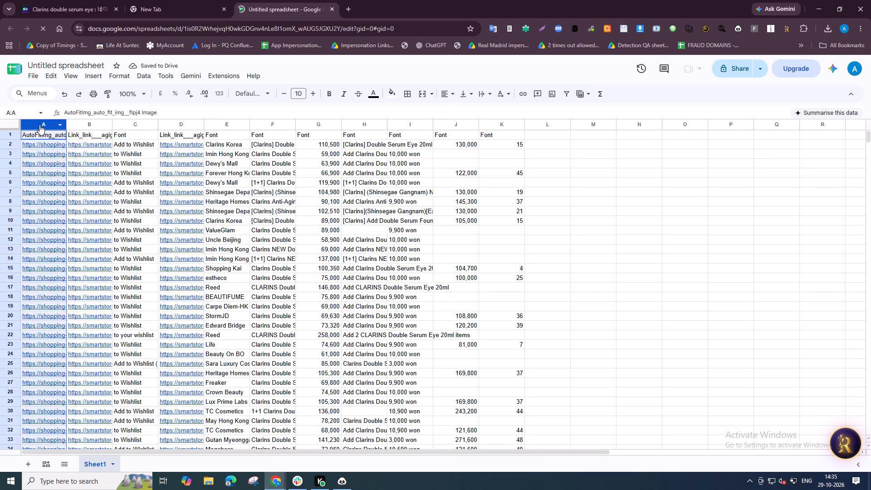
{"action": "left_click", "coordinate": [67, 199]}
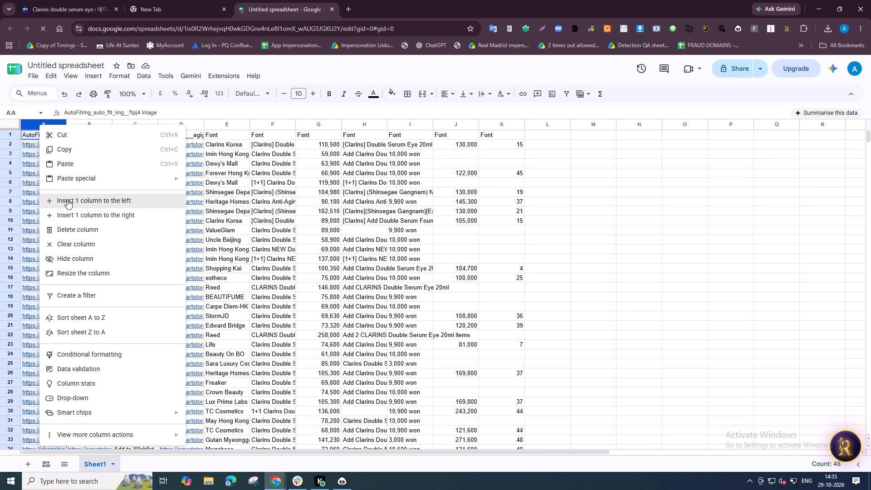
{"action": "left_click", "coordinate": [91, 195]}
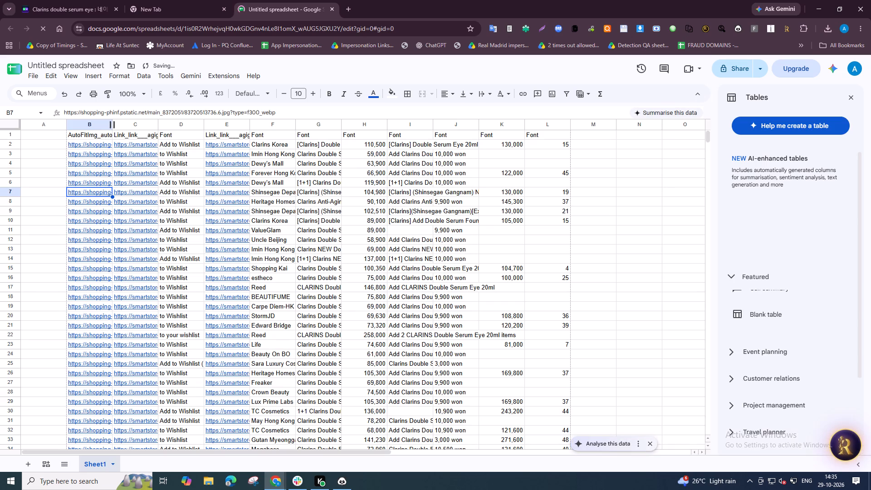
Widen column B so more of each image link fits.
{"action": "left_click_drag", "start_coordinate": [113, 123], "coordinate": [202, 127]}
{"action": "left_click", "coordinate": [157, 235]}
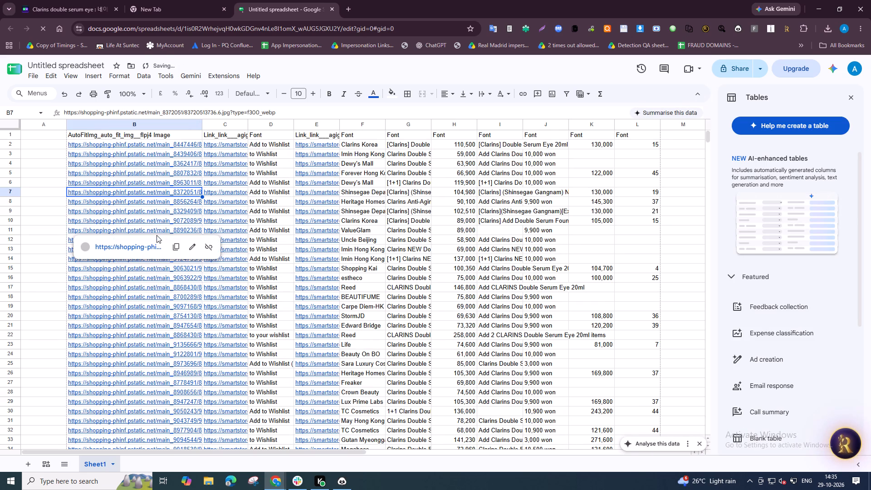
{"action": "left_click", "coordinate": [180, 154]}
{"action": "left_click", "coordinate": [209, 147]}
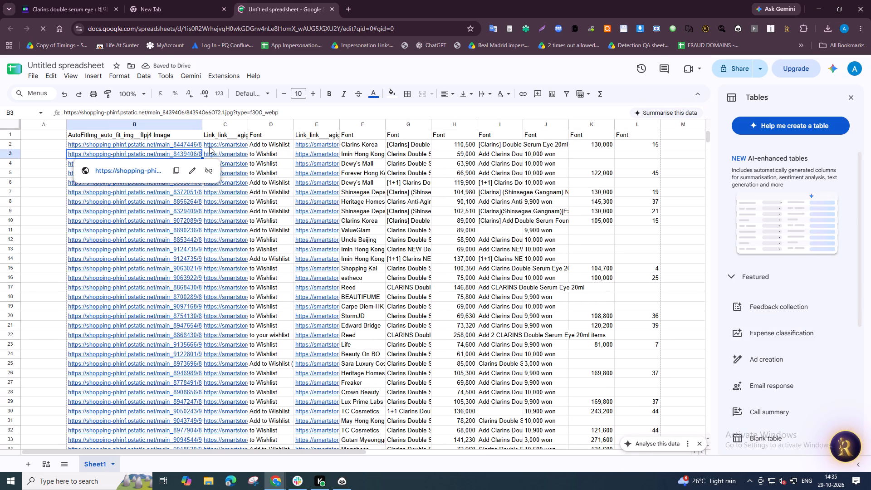
Delete columns D to F, which hold the wishlist text, second listing links and seller names.
{"action": "left_click", "coordinate": [265, 144]}
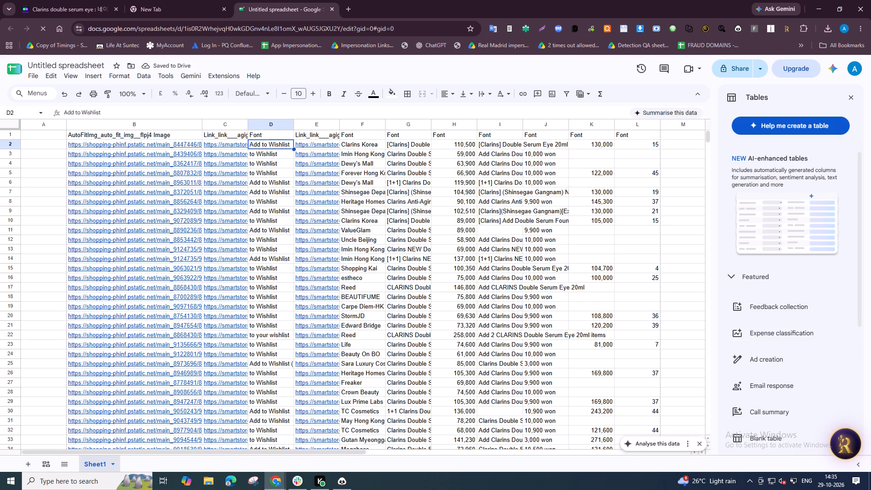
{"action": "left_click", "coordinate": [272, 122]}
{"action": "left_click", "coordinate": [362, 126], "text": "shift"}
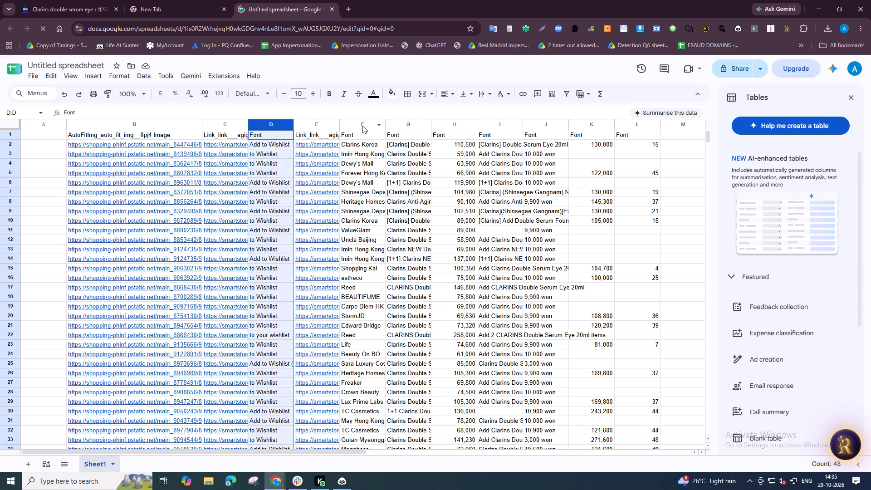
{"action": "right_click", "coordinate": [362, 126]}
{"action": "left_click", "coordinate": [381, 228]}
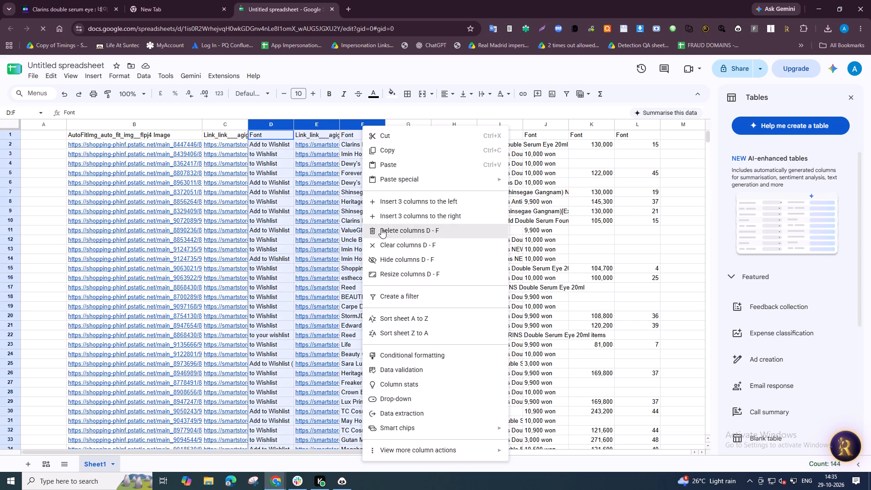
{"action": "left_click", "coordinate": [323, 191]}
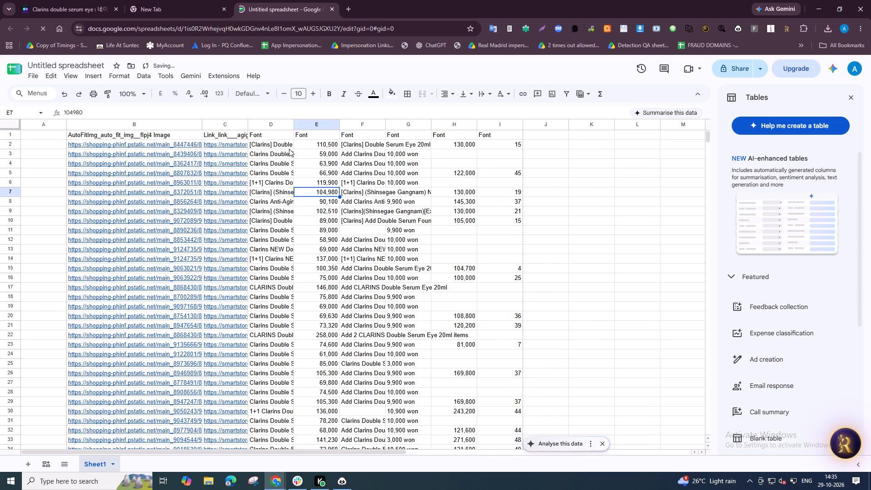
Delete columns E to I, which follow the product title column, and close the Tables suggestions.
{"action": "left_click", "coordinate": [304, 122]}
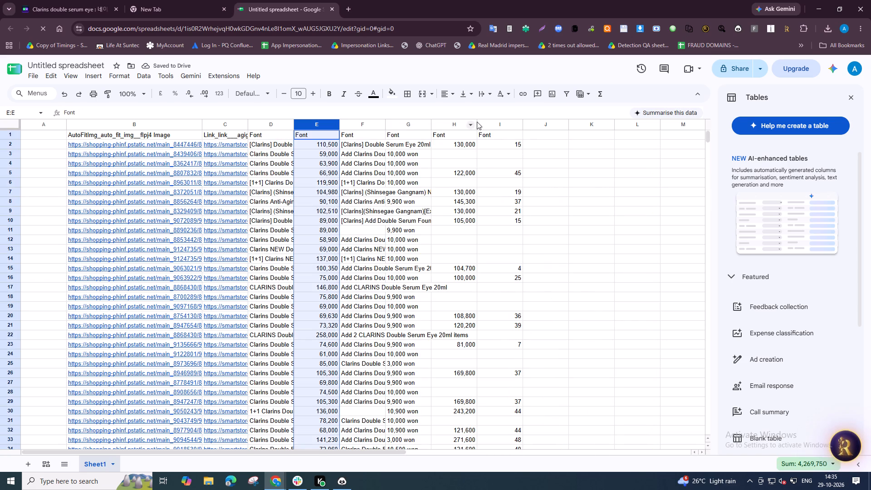
{"action": "left_click", "coordinate": [494, 125], "text": "shift"}
{"action": "right_click", "coordinate": [497, 123]}
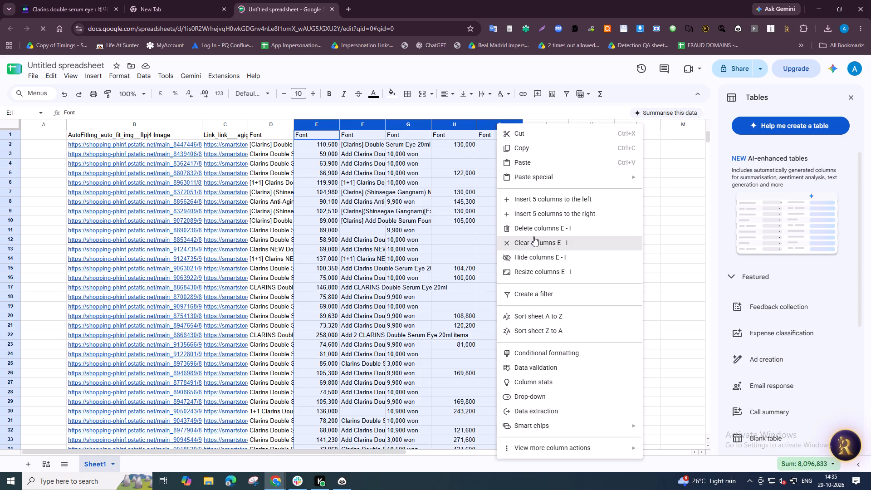
{"action": "left_click", "coordinate": [536, 228]}
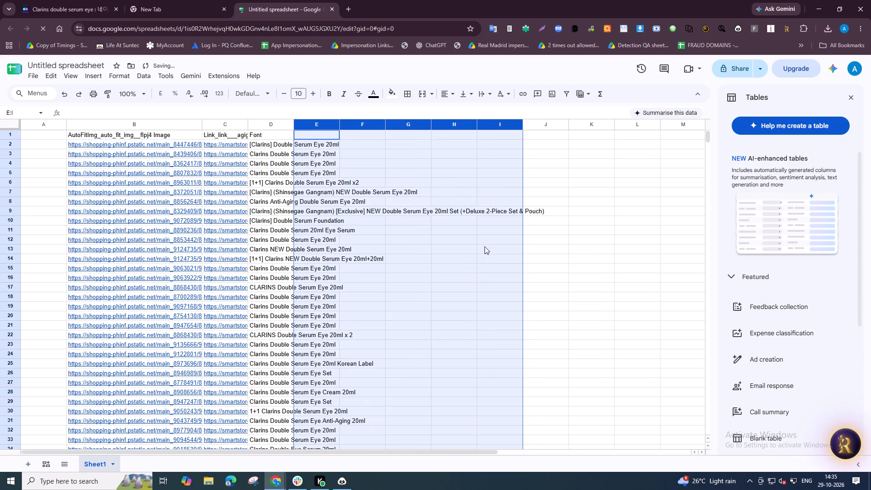
{"action": "left_click", "coordinate": [465, 251]}
{"action": "left_click", "coordinate": [852, 99]}
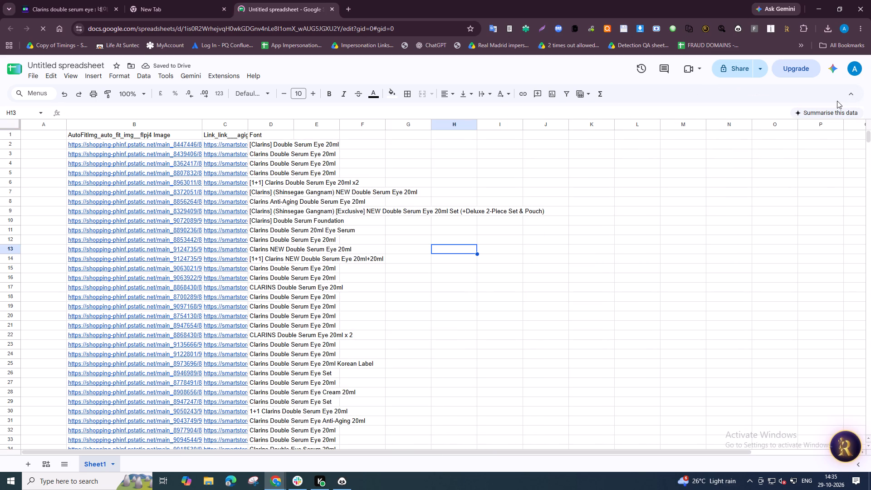
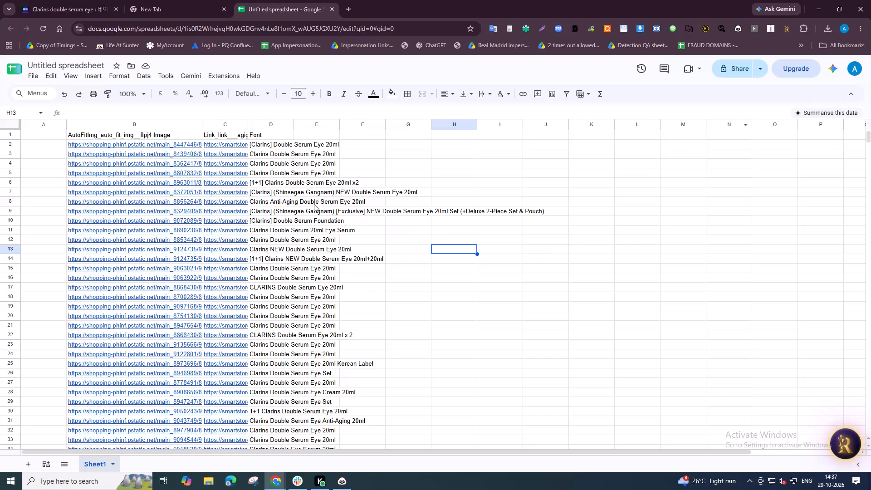
Widen column D, which holds the product titles, so the longest title fits with ample room to spare.
{"action": "left_click", "coordinate": [275, 124]}
{"action": "left_click_drag", "start_coordinate": [293, 123], "coordinate": [734, 144]}
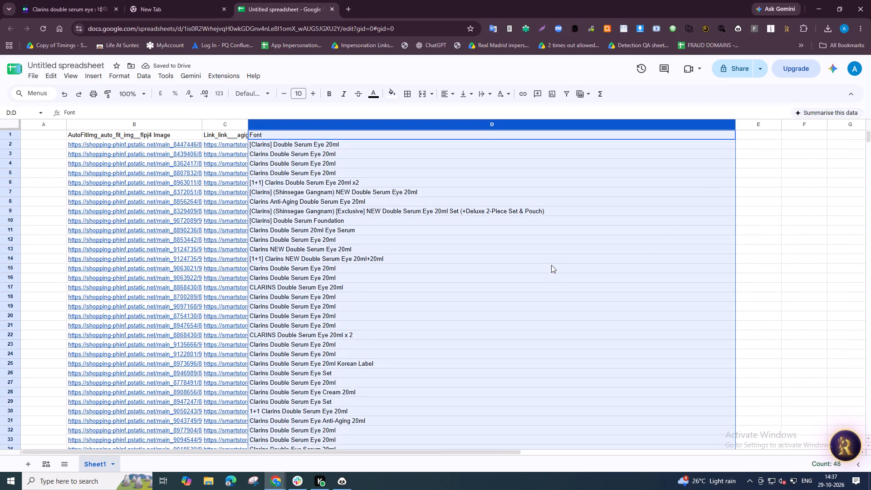
{"action": "left_click", "coordinate": [381, 309]}
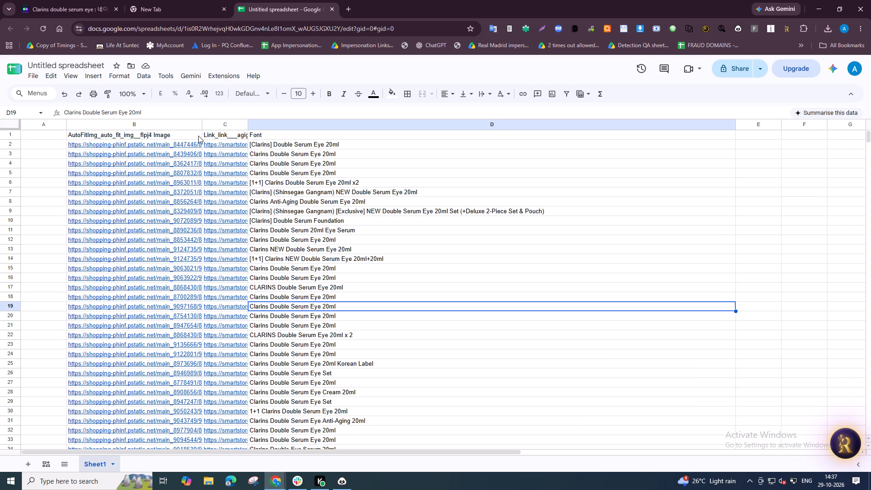
Examine the image links and matching listing links in the first product rows of columns B and C.
{"action": "left_click", "coordinate": [212, 159]}
{"action": "left_click", "coordinate": [164, 161]}
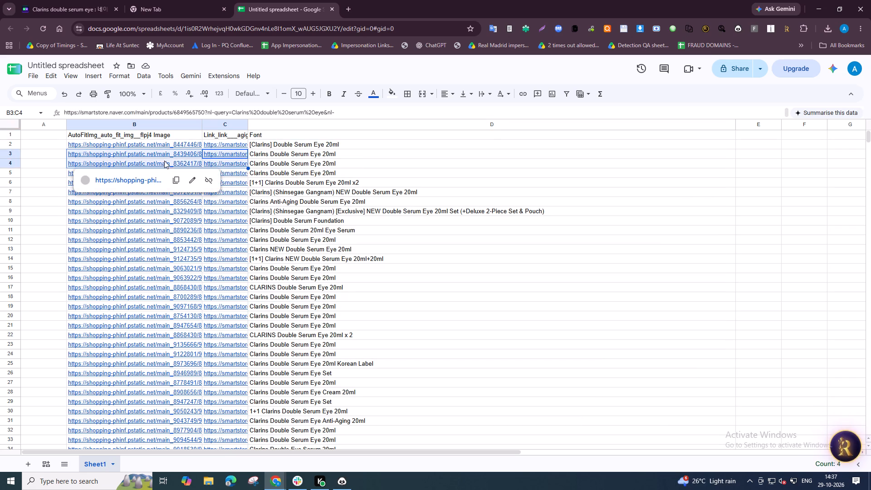
{"action": "left_click", "coordinate": [177, 151]}
{"action": "key", "text": "Up"}
{"action": "key", "text": "Right"}
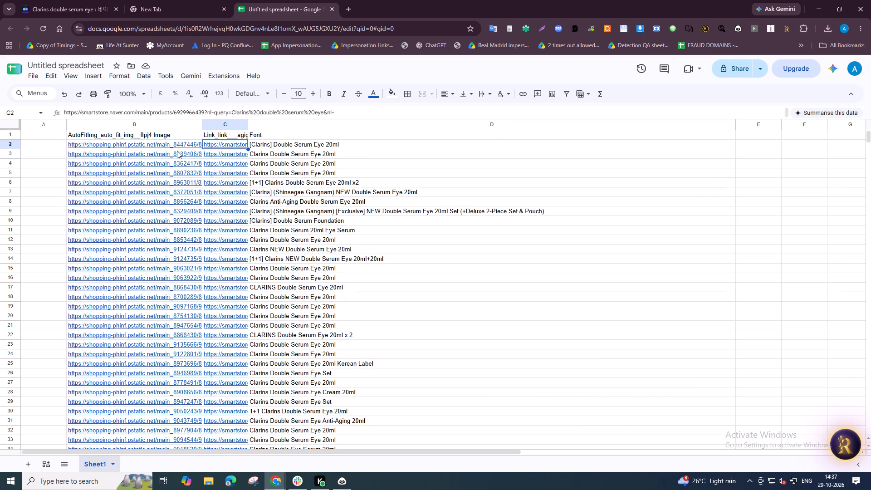
{"action": "key", "text": "Left"}
{"action": "key", "text": "Down"}
{"action": "key", "text": "Right"}
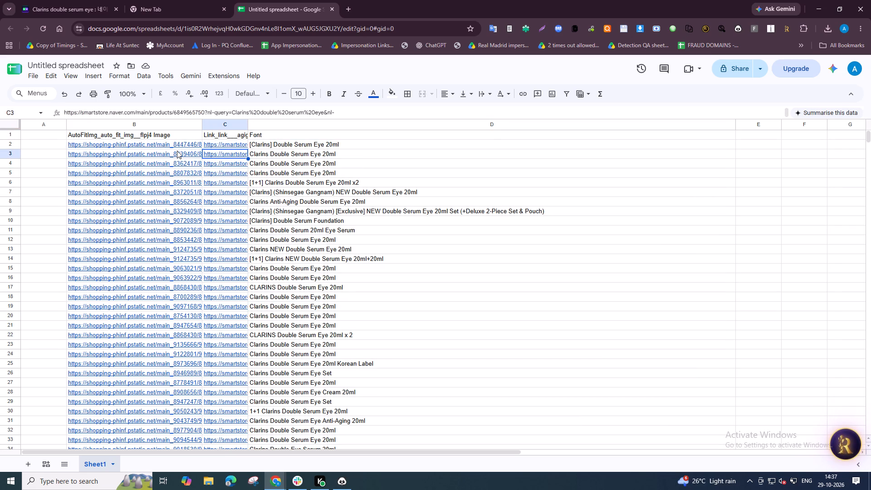
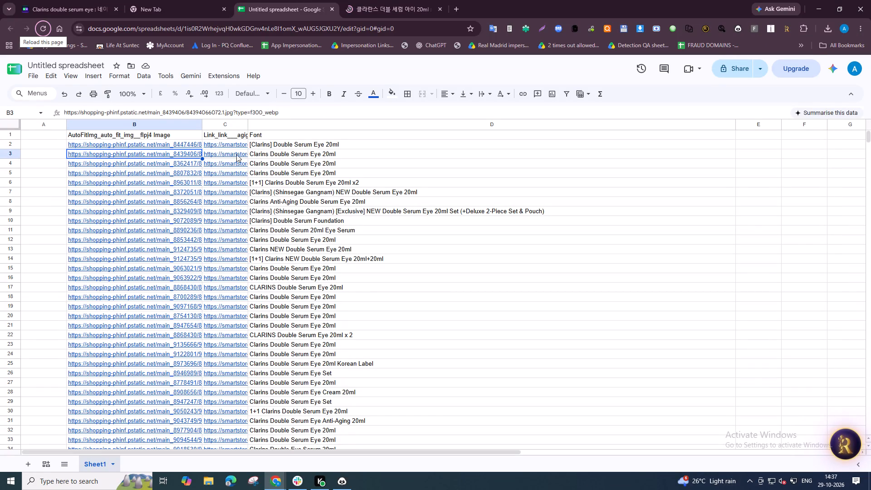
Examine the image link, listing link and product title in row 3.
{"action": "left_click", "coordinate": [274, 154]}
{"action": "key", "text": "Left"}
{"action": "key", "text": "Left"}
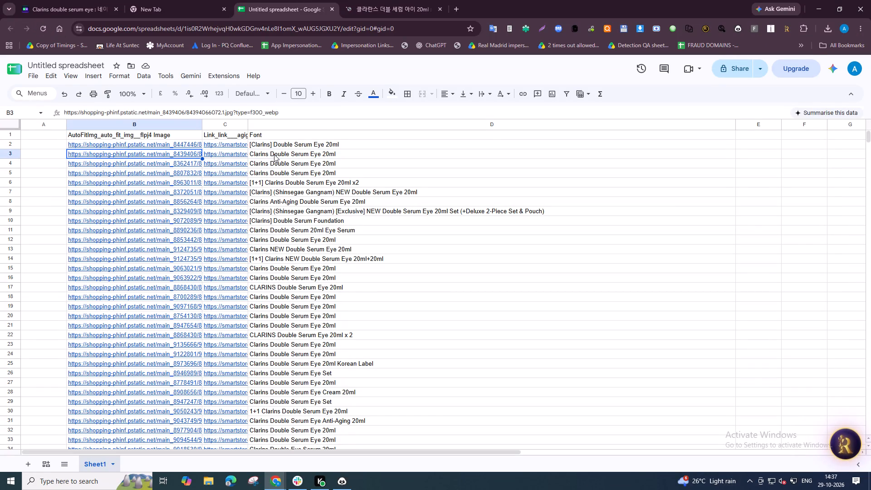
{"action": "key", "text": "Left"}
{"action": "key", "text": "Right"}
{"action": "key", "text": "Right"}
{"action": "key", "text": "Left"}
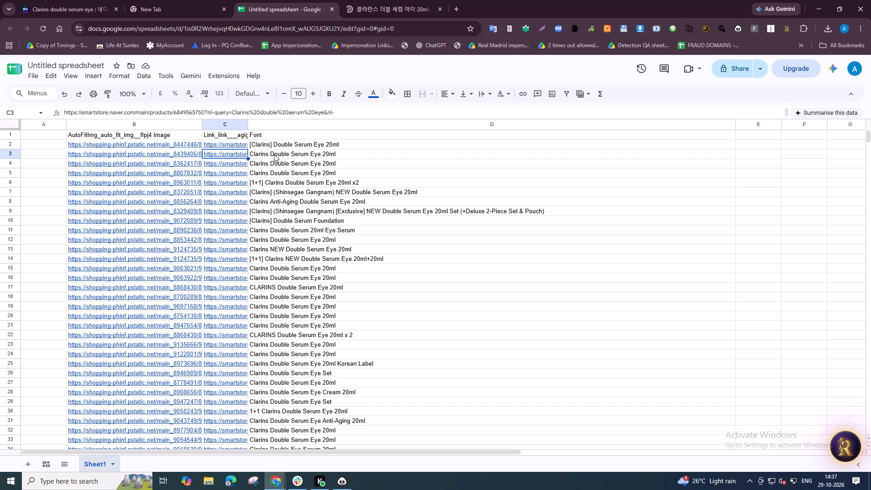
{"action": "key", "text": "Right"}
{"action": "key", "text": "Right"}
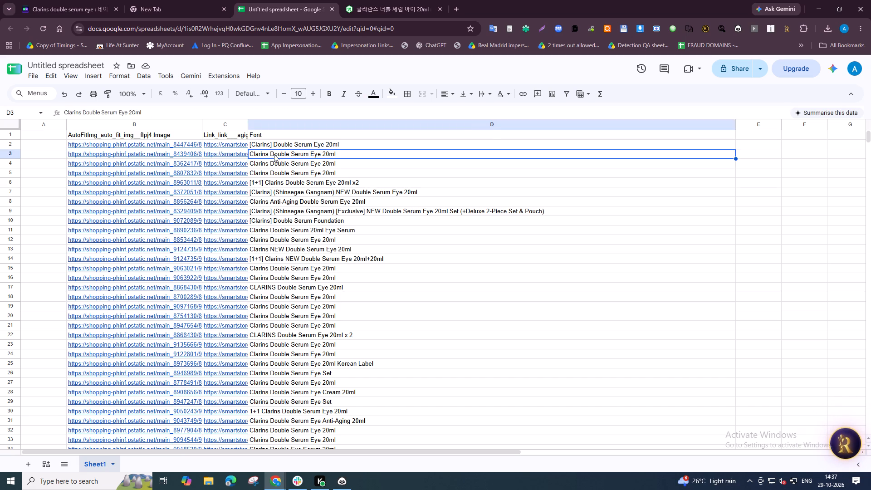
{"action": "key", "text": "Left"}
{"action": "key", "text": "Left"}
Widen column C, which holds the listing links, to roughly five times its width so the product URLs are readable.
{"action": "scroll", "coordinate": [257, 168], "scroll_direction": "up", "scroll_amount": 3}
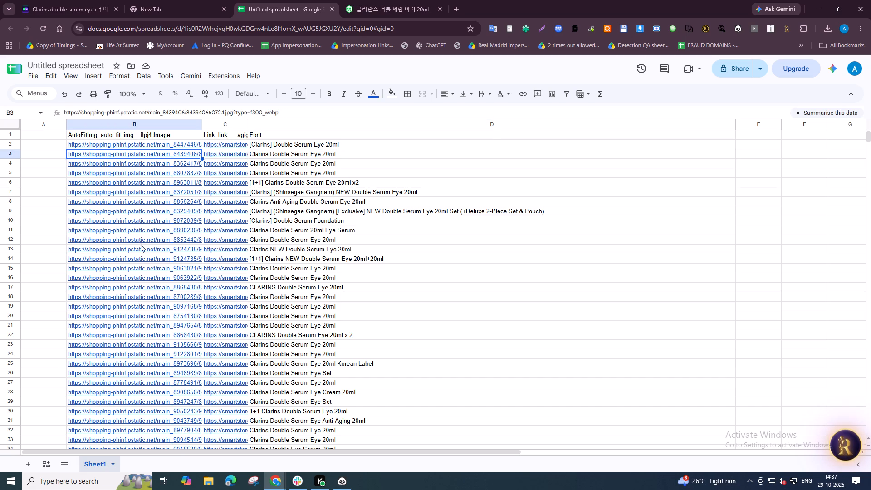
{"action": "scroll", "coordinate": [141, 245], "scroll_direction": "up", "scroll_amount": 1}
{"action": "scroll", "coordinate": [214, 190], "scroll_direction": "up", "scroll_amount": 1}
{"action": "left_click_drag", "start_coordinate": [248, 123], "coordinate": [413, 147]}
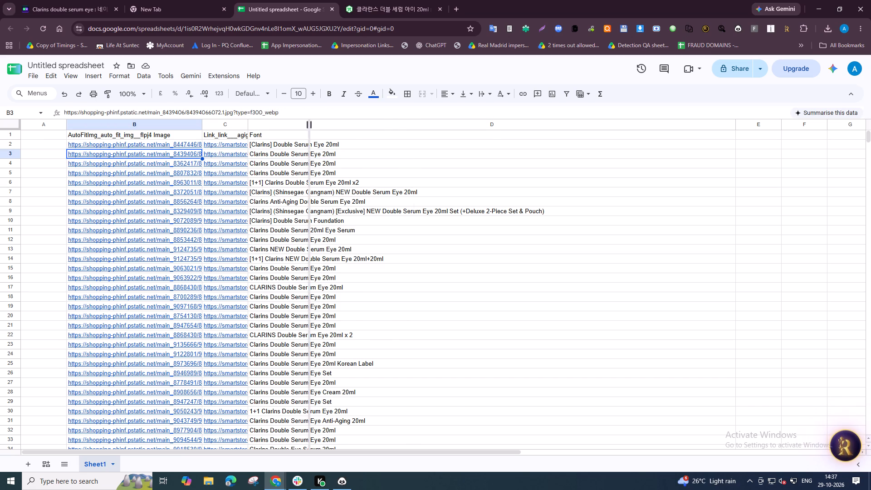
{"action": "left_click_drag", "start_coordinate": [413, 147], "coordinate": [421, 148]}
{"action": "left_click", "coordinate": [411, 207]}
Examine the open Naver store page for Clarins Double Serum Eye 20ml, close it and return to the listings sheet.
{"action": "left_click", "coordinate": [420, 0]}
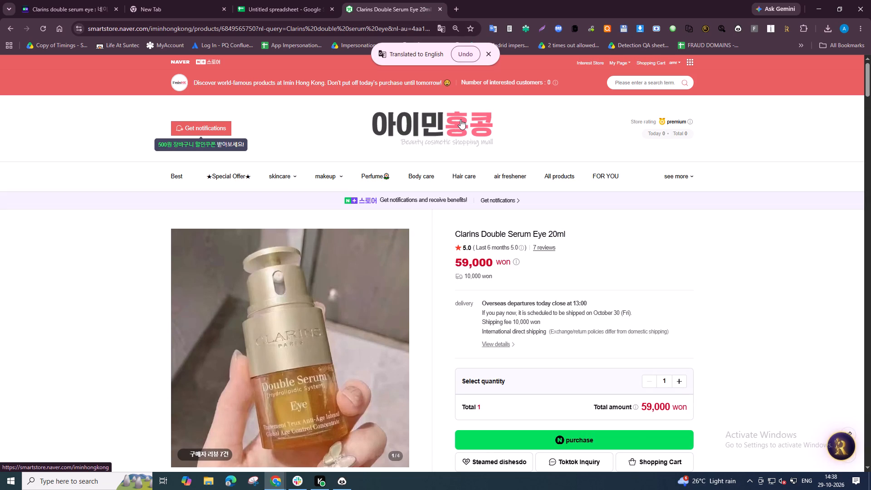
{"action": "scroll", "coordinate": [528, 149], "scroll_direction": "down", "scroll_amount": 7}
{"action": "scroll", "coordinate": [529, 236], "scroll_direction": "up", "scroll_amount": 8}
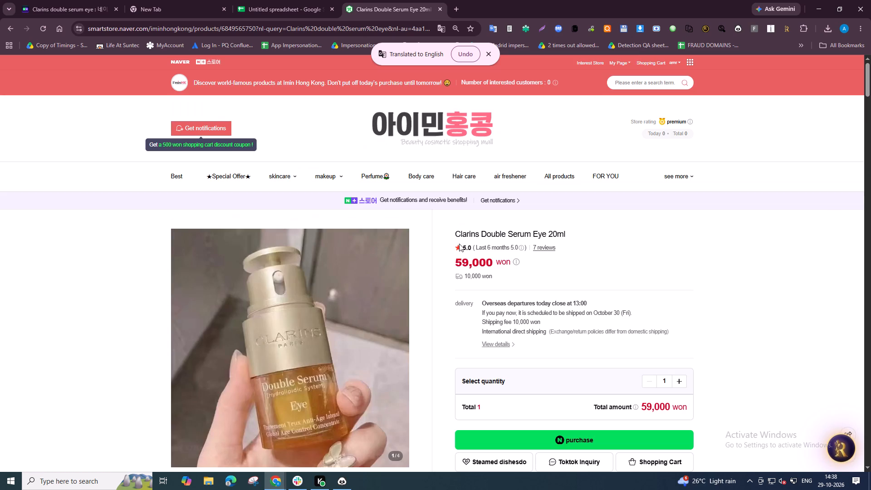
{"action": "left_click", "coordinate": [441, 4]}
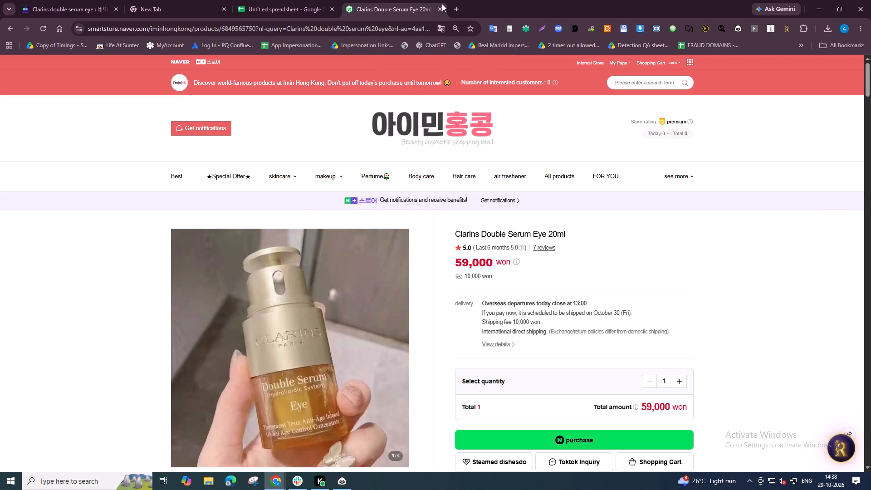
{"action": "left_click", "coordinate": [440, 7]}
{"action": "left_click", "coordinate": [570, 283]}
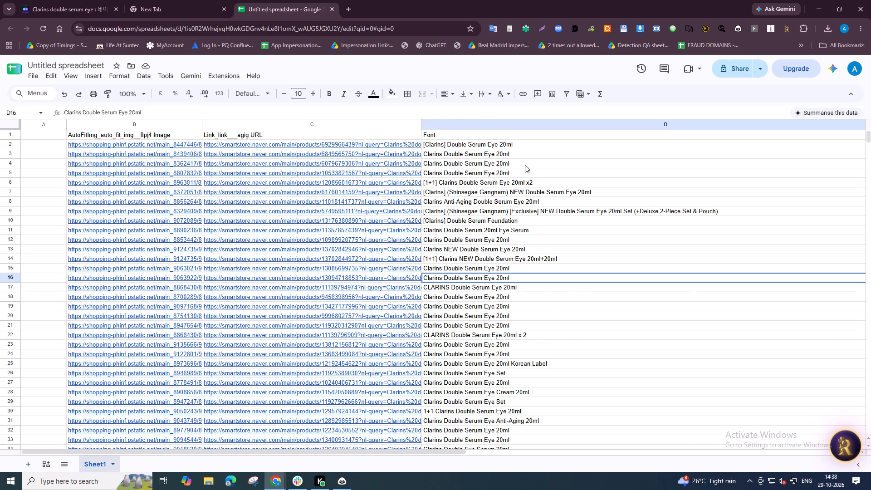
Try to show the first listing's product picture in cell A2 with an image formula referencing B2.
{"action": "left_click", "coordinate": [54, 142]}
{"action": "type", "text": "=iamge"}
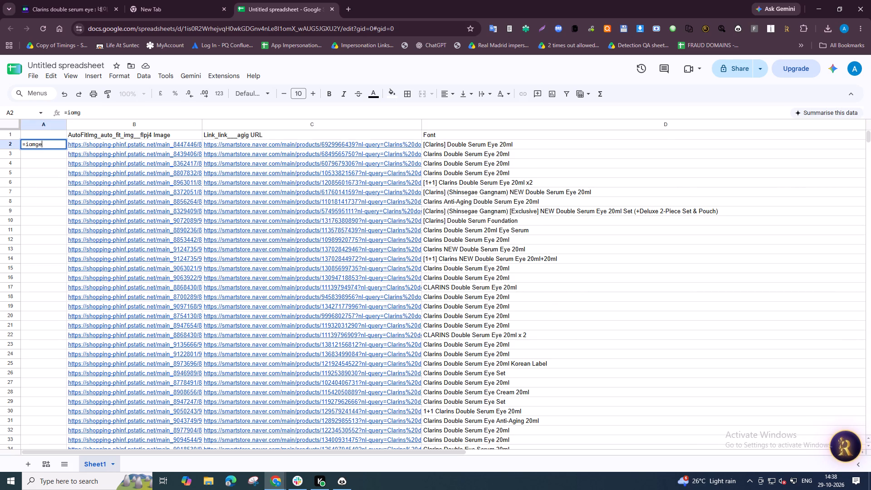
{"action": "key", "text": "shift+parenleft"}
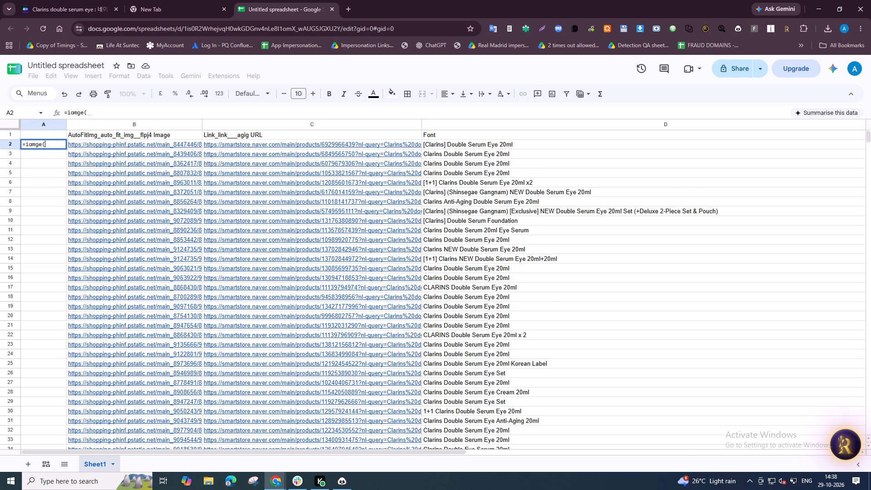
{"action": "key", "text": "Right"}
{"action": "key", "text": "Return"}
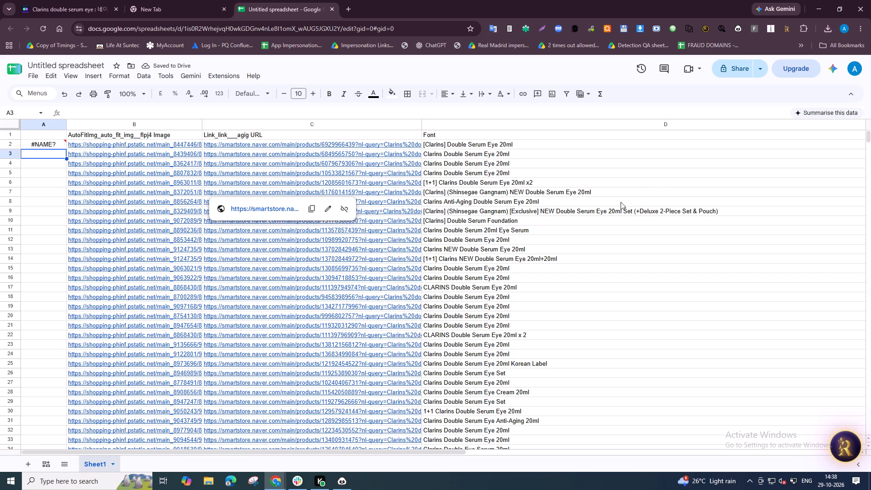
Replace the contents of cell A2 with the formula =image(B2) and allow formulas to access external data.
{"action": "left_click", "coordinate": [38, 143]}
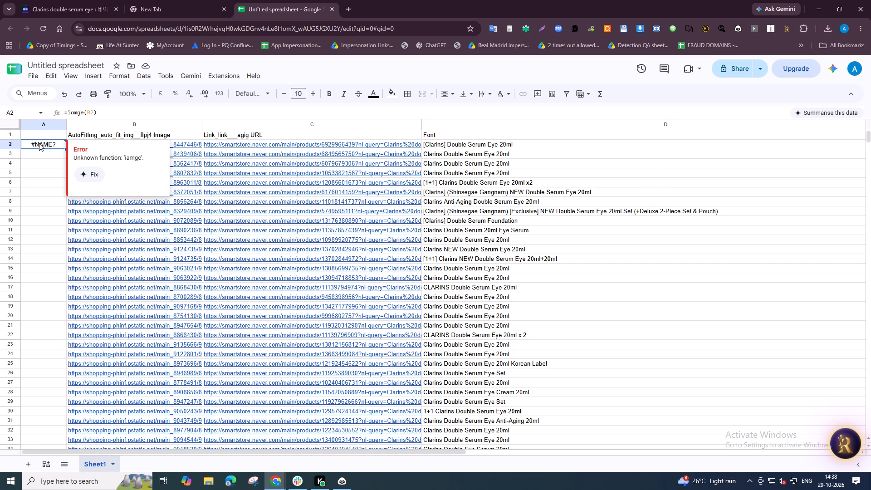
{"action": "key", "text": "BackSpace"}
{"action": "type", "text": "=image"}
{"action": "key", "text": "shift+parenleft"}
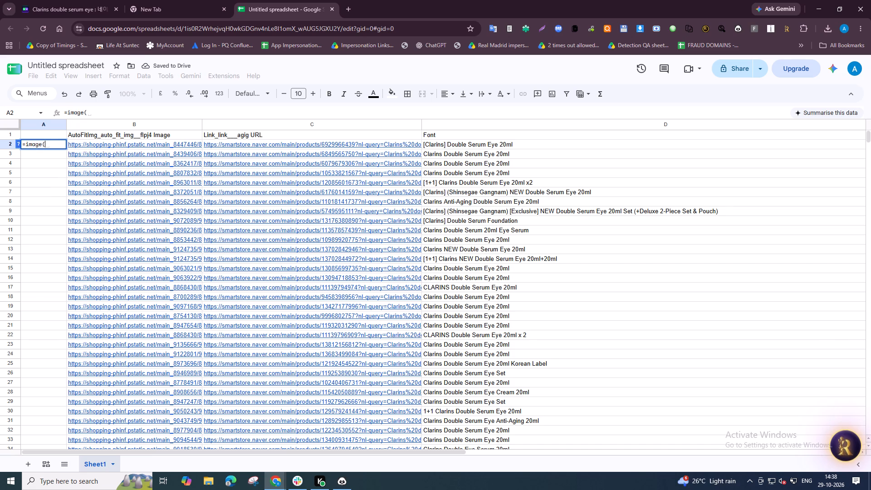
{"action": "key", "text": "Right"}
{"action": "key", "text": "shift+parenright"}
{"action": "key", "text": "Return"}
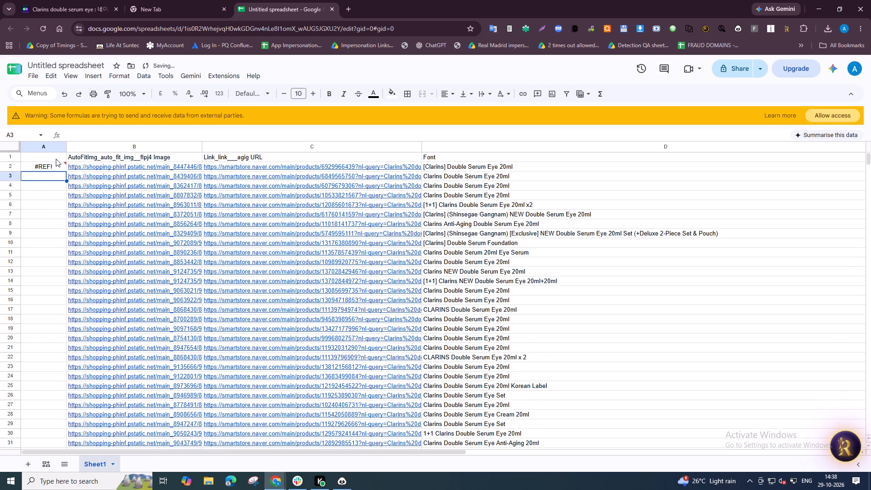
{"action": "left_click", "coordinate": [820, 111]}
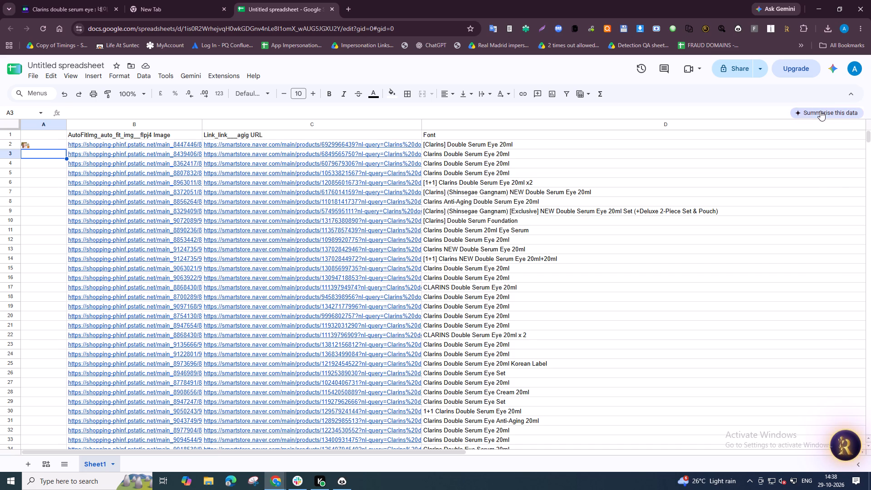
Fill the image formula from A2 down column A to row 48, the last listing row.
{"action": "key", "text": "Right"}
{"action": "key", "text": "ctrl+Down"}
{"action": "key", "text": "Left"}
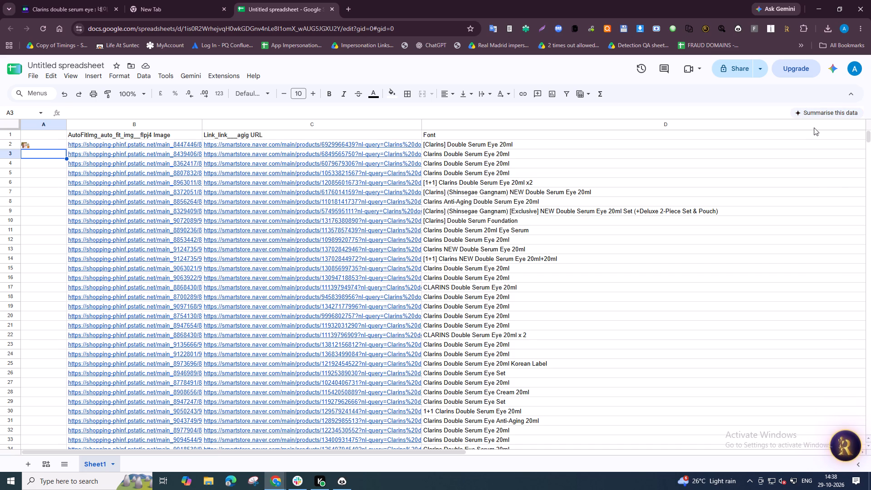
{"action": "left_click", "coordinate": [52, 211]}
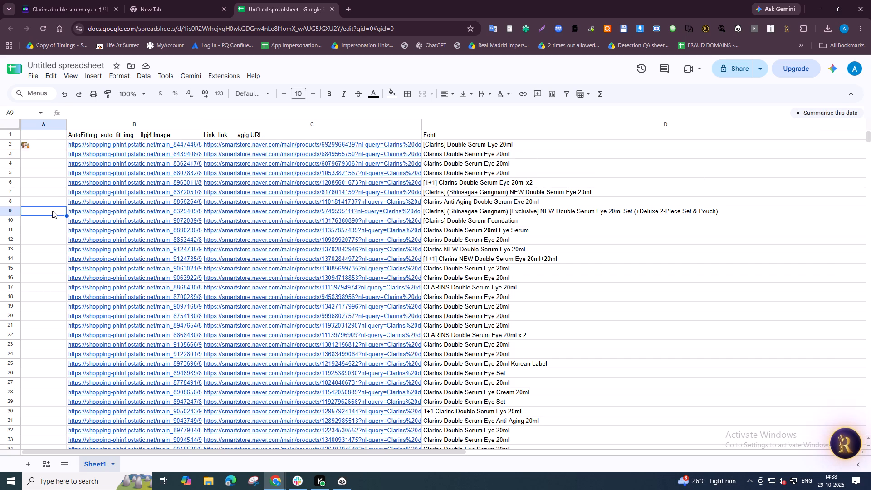
{"action": "key", "text": "Right"}
{"action": "key", "text": "ctrl+Down"}
{"action": "key", "text": "Left"}
{"action": "key", "text": "Down"}
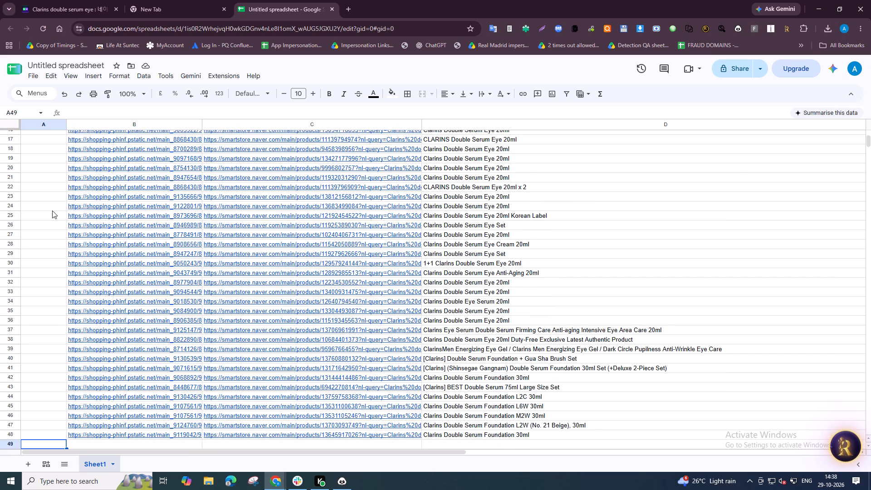
{"action": "key", "text": "Up"}
{"action": "key", "text": "ctrl+shift+Up"}
{"action": "key", "text": "ctrl+d"}
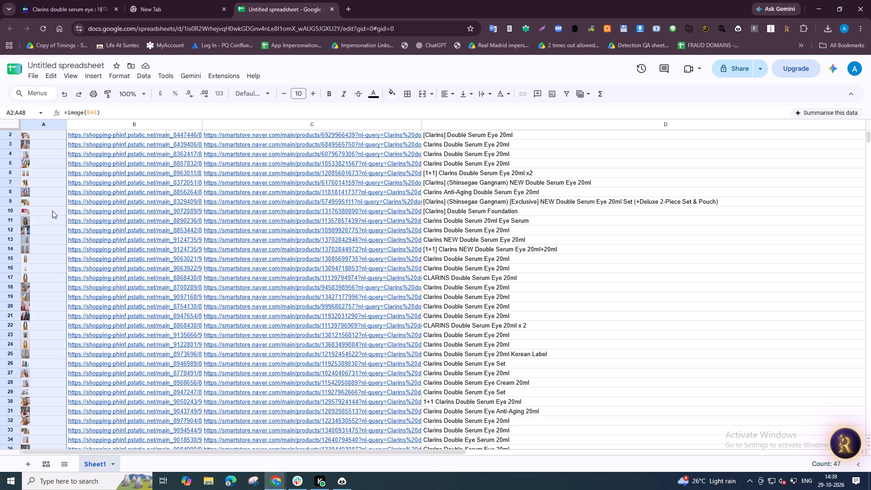
Increase the height of all rows in the sheet to roughly six times as tall so the product pictures show large.
{"action": "left_click", "coordinate": [13, 126]}
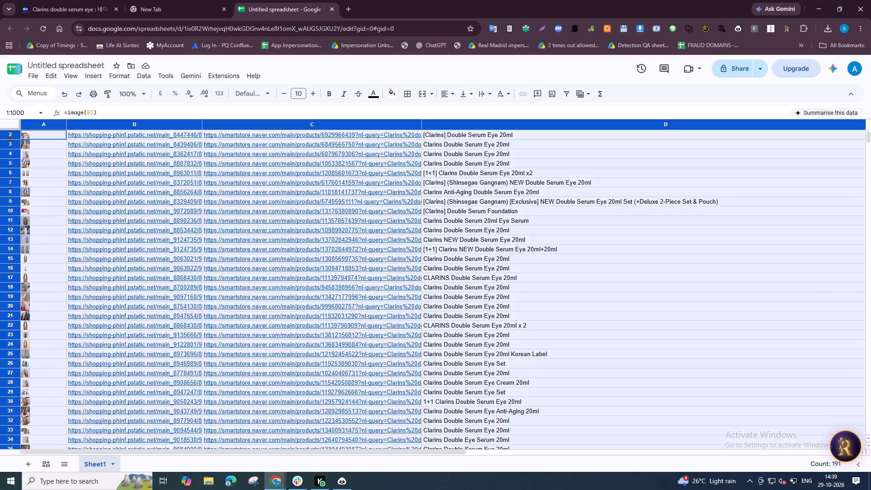
{"action": "left_click_drag", "start_coordinate": [10, 140], "coordinate": [20, 192]}
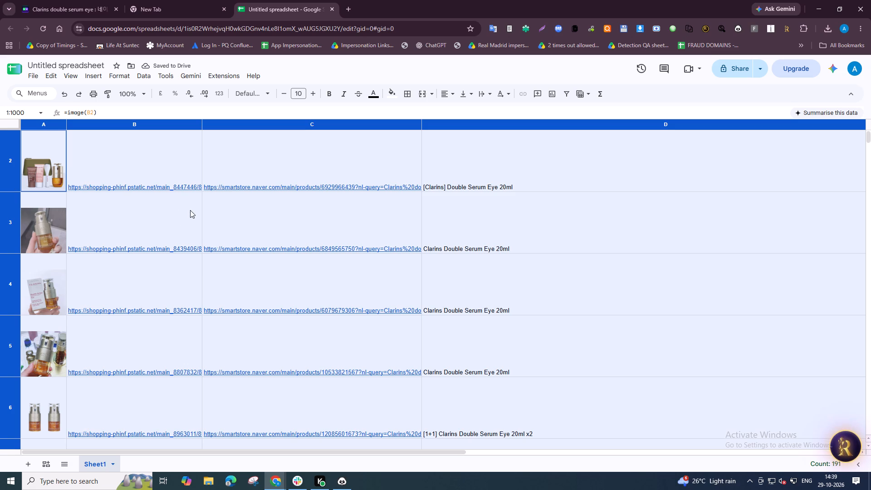
{"action": "scroll", "coordinate": [204, 226], "scroll_direction": "down", "scroll_amount": 2}
{"action": "scroll", "coordinate": [226, 266], "scroll_direction": "up", "scroll_amount": 6}
Check the pictures and titles down the first listings and delete row 10, the [Clarins] Double Serum Foundation listing.
{"action": "left_click", "coordinate": [163, 210]}
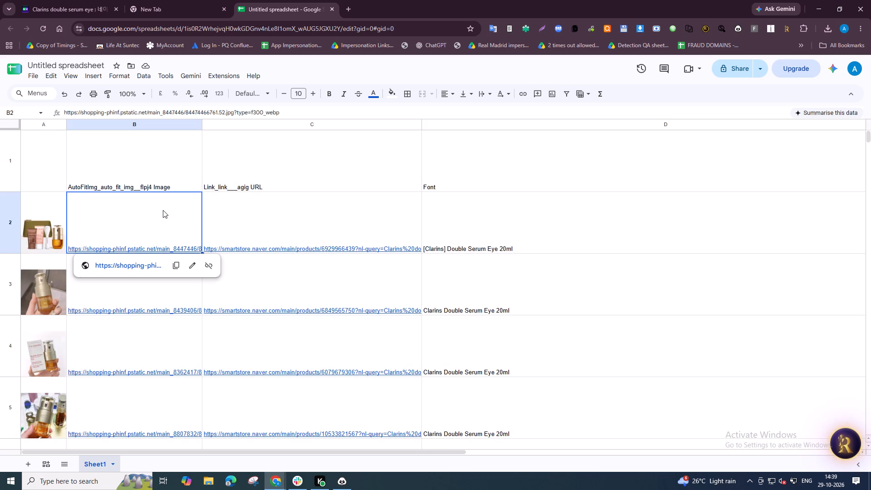
{"action": "key", "text": "Down"}
{"action": "key", "text": "Down"}
{"action": "key", "text": "Down"}
{"action": "key", "text": "Down"}
{"action": "key", "text": "Down"}
{"action": "key", "text": "Down"}
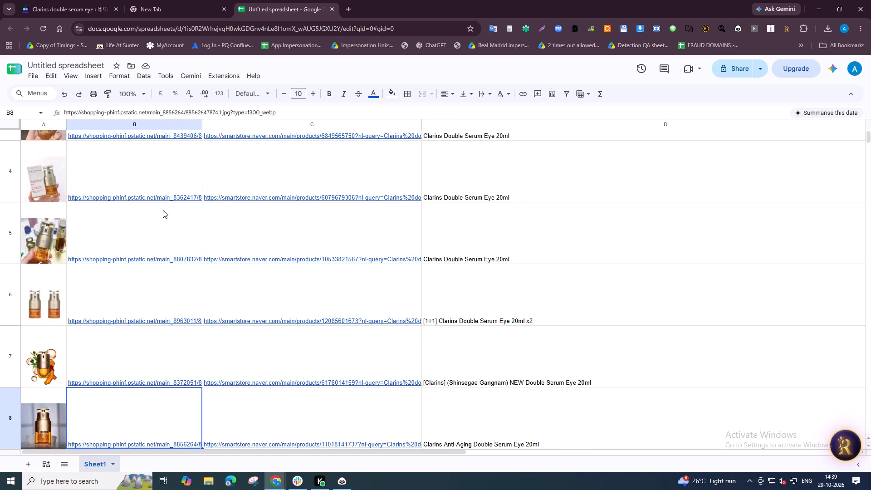
{"action": "key", "text": "Down"}
{"action": "key", "text": "Down"}
{"action": "key", "text": "Down"}
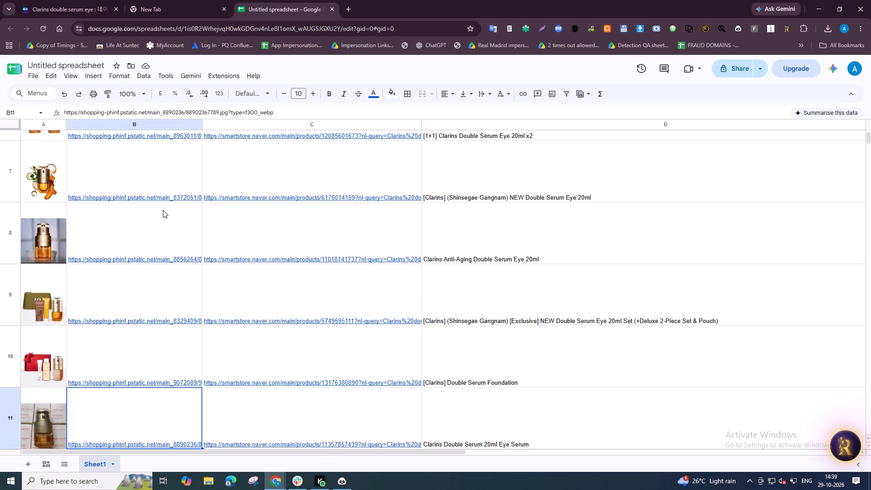
{"action": "left_click", "coordinate": [8, 369]}
{"action": "right_click", "coordinate": [8, 369]}
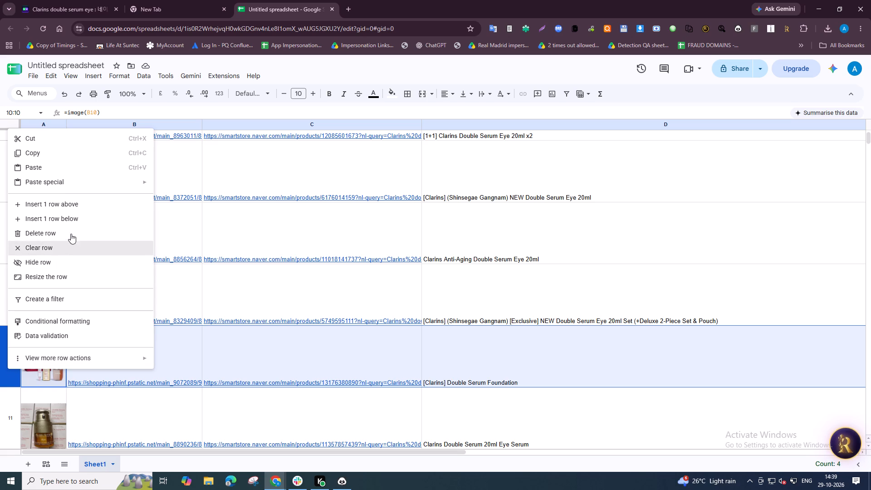
{"action": "left_click", "coordinate": [71, 234]}
Check the remaining pictures and titles and delete rows 38 to 47, from ClarinsMen Energizing Eye Gel through the last Double Serum Foundation listing.
{"action": "scroll", "coordinate": [225, 332], "scroll_direction": "down", "scroll_amount": 3}
{"action": "scroll", "coordinate": [119, 355], "scroll_direction": "down", "scroll_amount": 3}
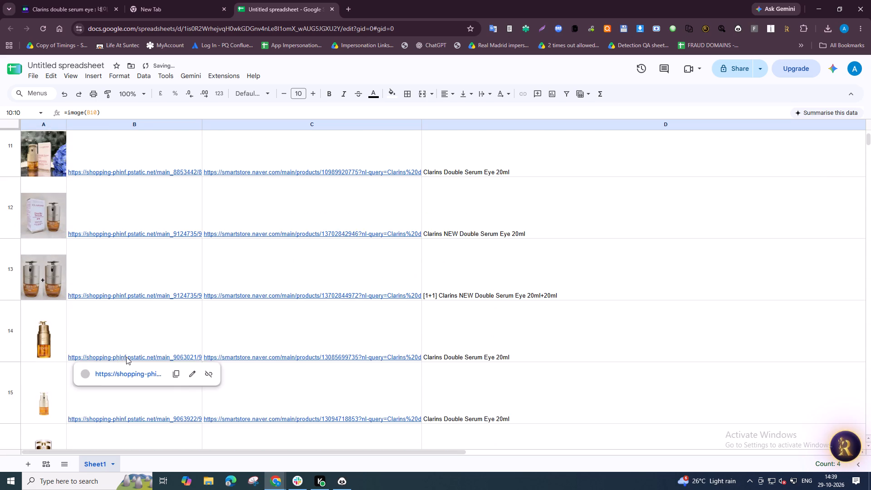
{"action": "scroll", "coordinate": [127, 357], "scroll_direction": "down", "scroll_amount": 7}
{"action": "scroll", "coordinate": [188, 308], "scroll_direction": "down", "scroll_amount": 5}
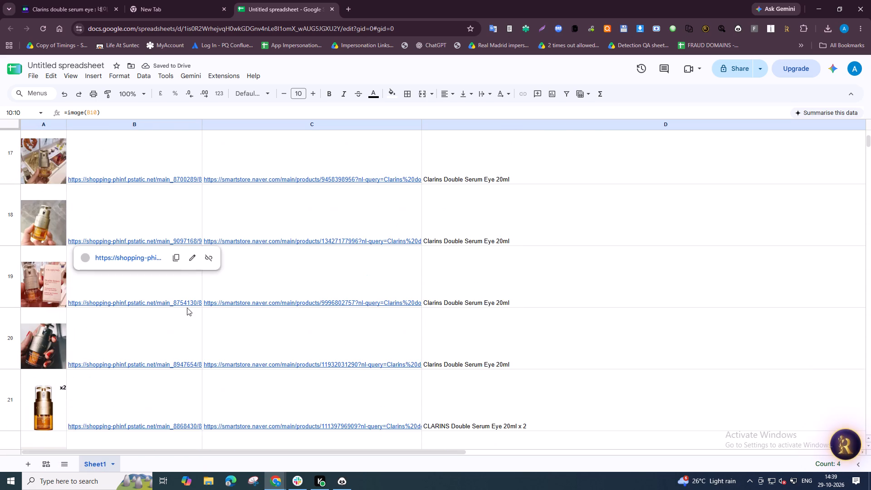
{"action": "scroll", "coordinate": [186, 309], "scroll_direction": "down", "scroll_amount": 9}
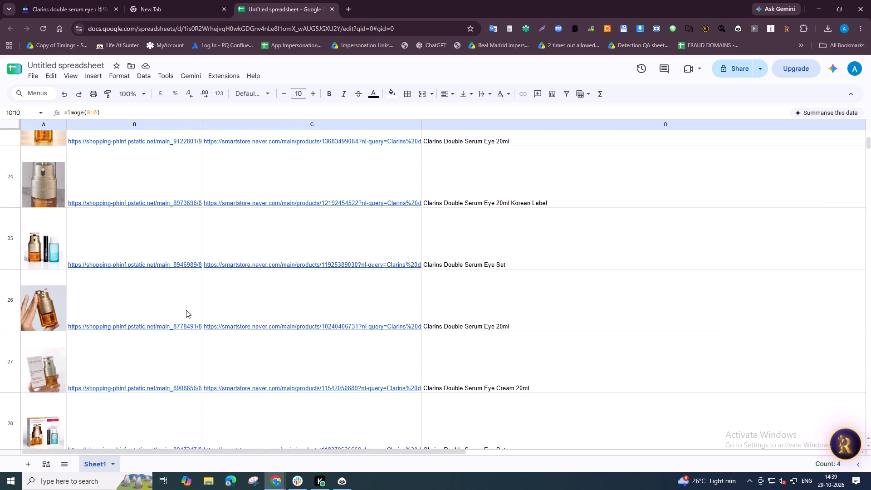
{"action": "scroll", "coordinate": [186, 310], "scroll_direction": "down", "scroll_amount": 8}
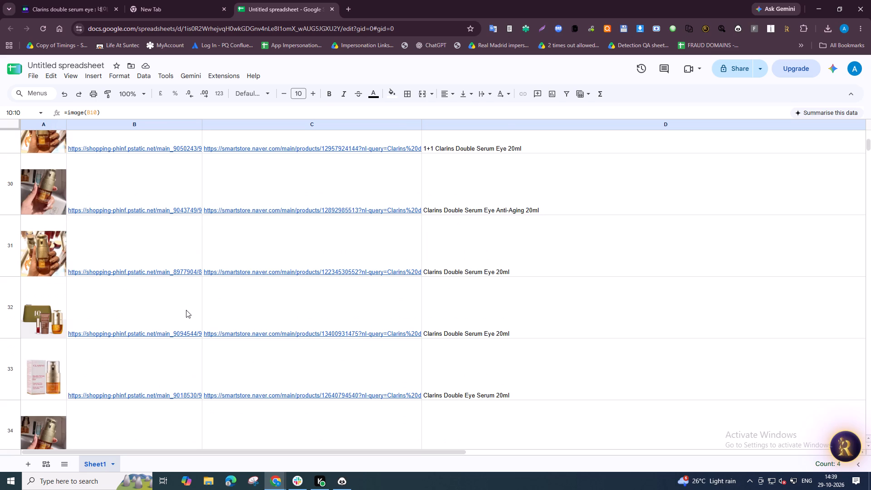
{"action": "scroll", "coordinate": [186, 310], "scroll_direction": "down", "scroll_amount": 3}
{"action": "scroll", "coordinate": [284, 280], "scroll_direction": "down", "scroll_amount": 3}
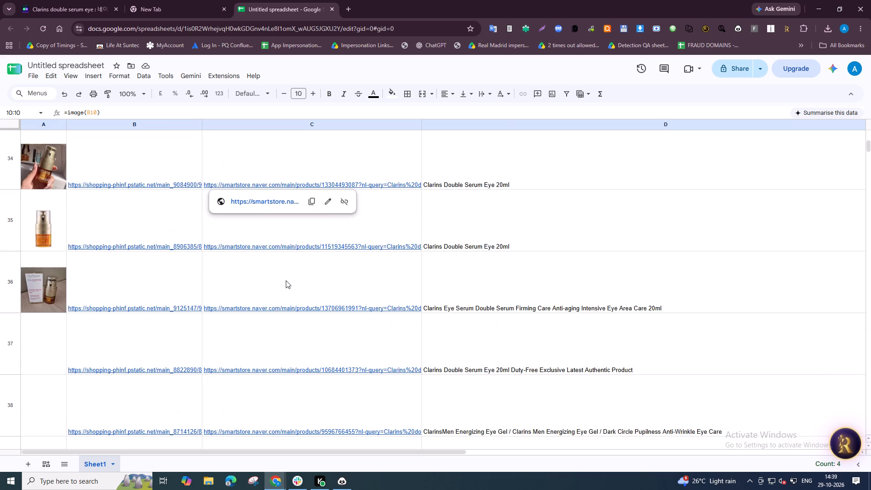
{"action": "scroll", "coordinate": [286, 285], "scroll_direction": "down", "scroll_amount": 3}
{"action": "left_click", "coordinate": [16, 275]}
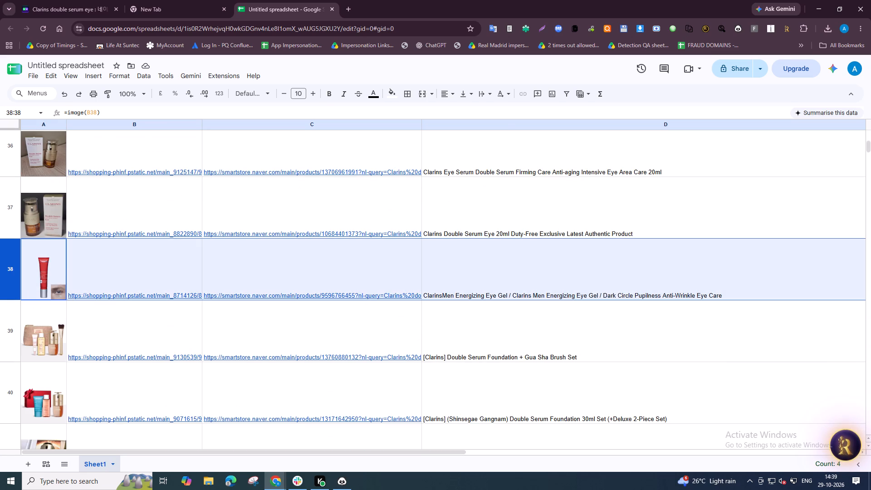
{"action": "scroll", "coordinate": [127, 283], "scroll_direction": "down", "scroll_amount": 3}
{"action": "scroll", "coordinate": [78, 313], "scroll_direction": "down", "scroll_amount": 4}
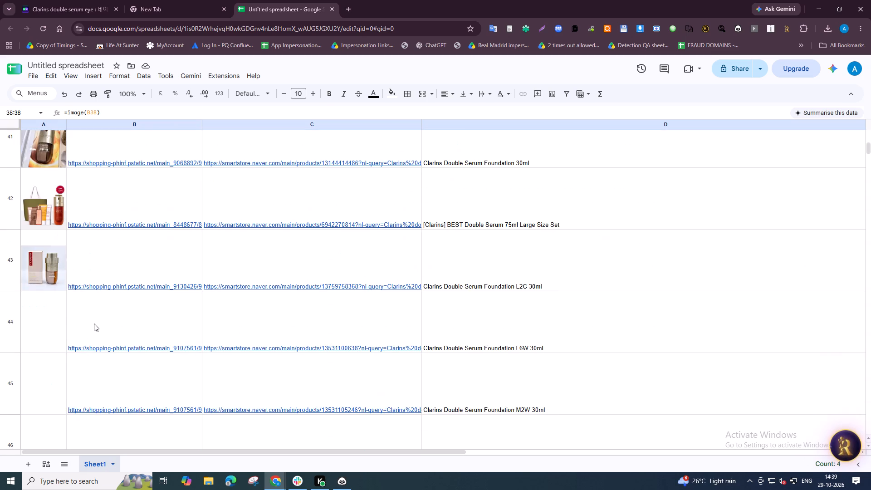
{"action": "scroll", "coordinate": [94, 323], "scroll_direction": "down", "scroll_amount": 3}
{"action": "scroll", "coordinate": [18, 312], "scroll_direction": "down", "scroll_amount": 3}
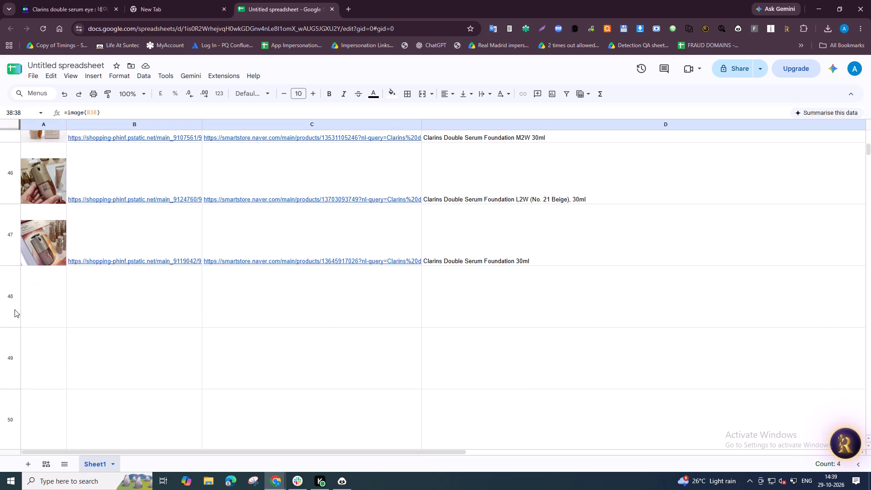
{"action": "left_click", "coordinate": [0, 255], "text": "shift"}
{"action": "right_click", "coordinate": [0, 255]}
{"action": "left_click", "coordinate": [30, 335]}
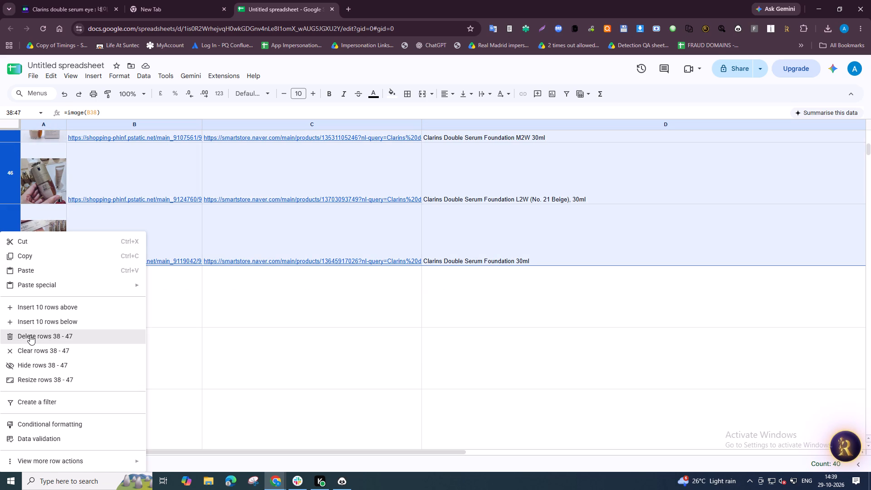
Examine the product pictures and titles row by row from row 37, the last listing, up to the header row.
{"action": "scroll", "coordinate": [95, 291], "scroll_direction": "up", "scroll_amount": 4}
{"action": "left_click", "coordinate": [98, 292]}
{"action": "key", "text": "ctrl+Up"}
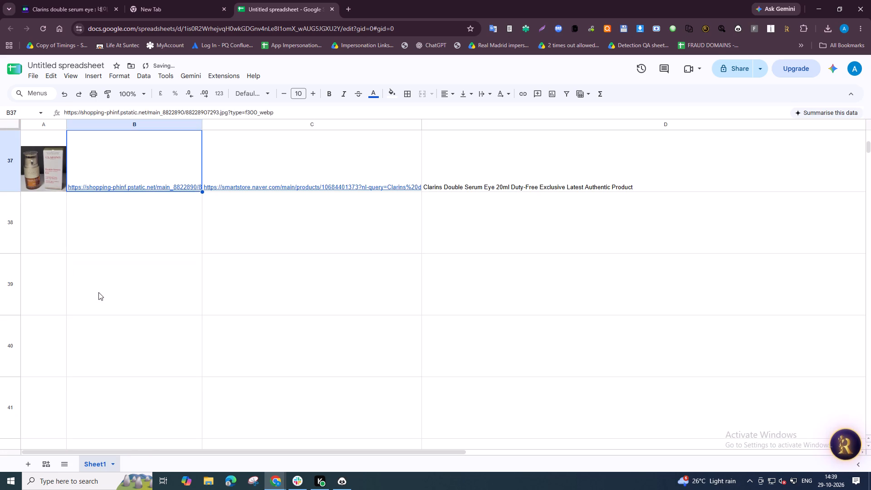
{"action": "key", "text": "Left"}
{"action": "key", "text": "Left"}
{"action": "key", "text": "Left"}
{"action": "key", "text": "Left"}
{"action": "key", "text": "Up"}
{"action": "key", "text": "Up"}
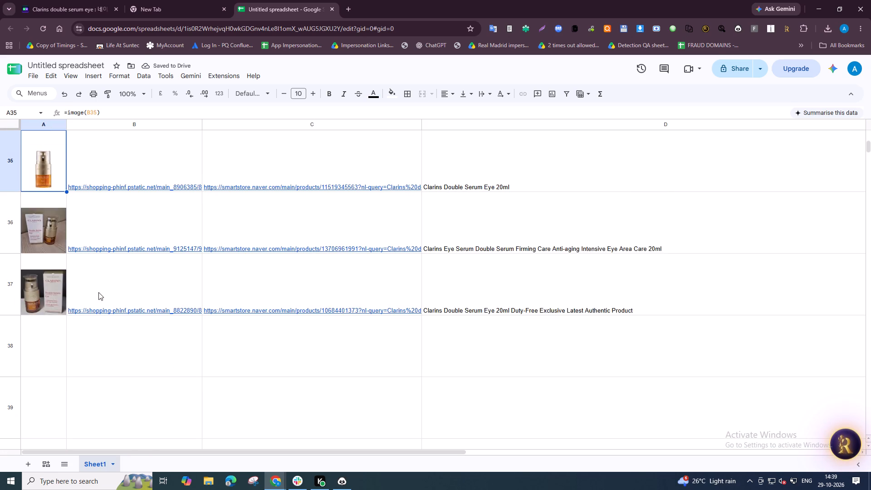
{"action": "key", "text": "Up"}
{"action": "key", "text": "Up"}
{"action": "key", "text": "Up"}
{"action": "key", "text": "Up"}
{"action": "key", "text": "Up"}
{"action": "key", "text": "Up"}
{"action": "key", "text": "Up"}
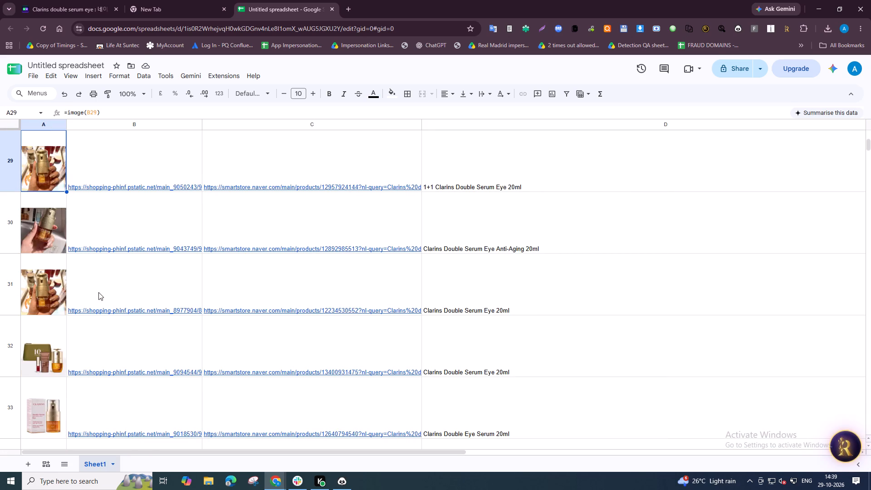
{"action": "key", "text": "Up"}
{"action": "key", "text": "Up"}
{"action": "key", "text": "Up"}
{"action": "key", "text": "Up"}
{"action": "key", "text": "Up"}
{"action": "key", "text": "Up"}
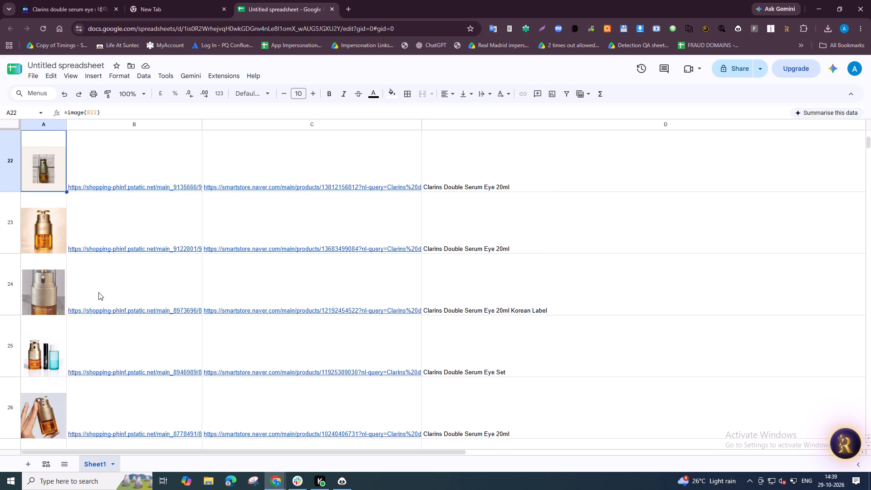
{"action": "key", "text": "Up"}
{"action": "key", "text": "Up"}
{"action": "key", "text": "Up"}
{"action": "key", "text": "Up"}
{"action": "key", "text": "Up"}
{"action": "key", "text": "Up"}
{"action": "key", "text": "Up"}
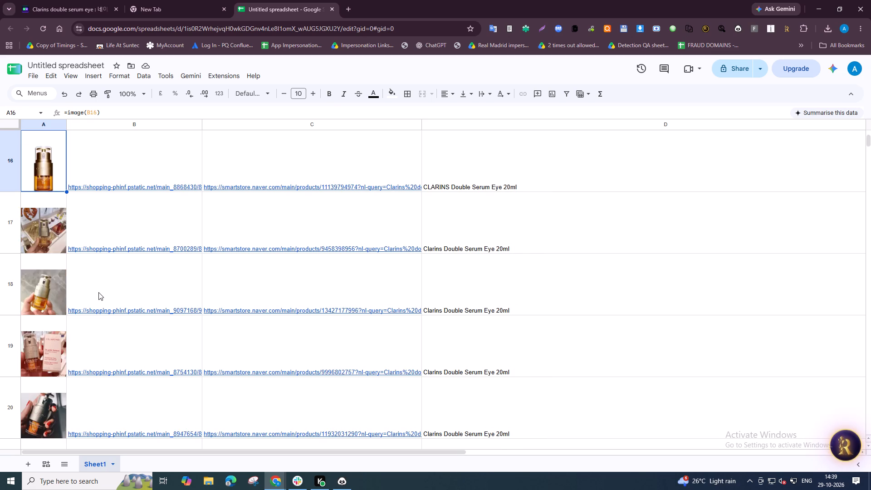
{"action": "key", "text": "Up"}
{"action": "key", "text": "Up"}
{"action": "key", "text": "Up"}
{"action": "key", "text": "Up"}
{"action": "key", "text": "Up"}
{"action": "key", "text": "Up"}
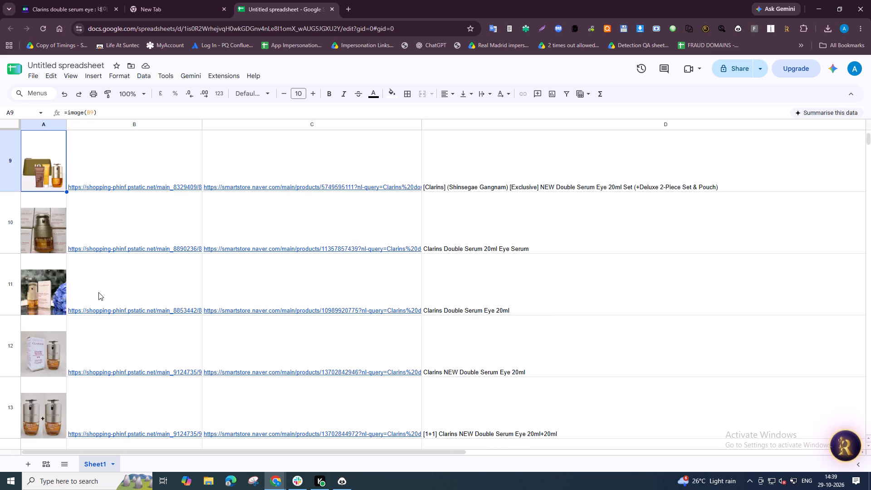
{"action": "key", "text": "Up"}
{"action": "key", "text": "Up"}
{"action": "key", "text": "Up"}
{"action": "key", "text": "Up"}
{"action": "key", "text": "Up"}
{"action": "key", "text": "Up"}
{"action": "key", "text": "Up"}
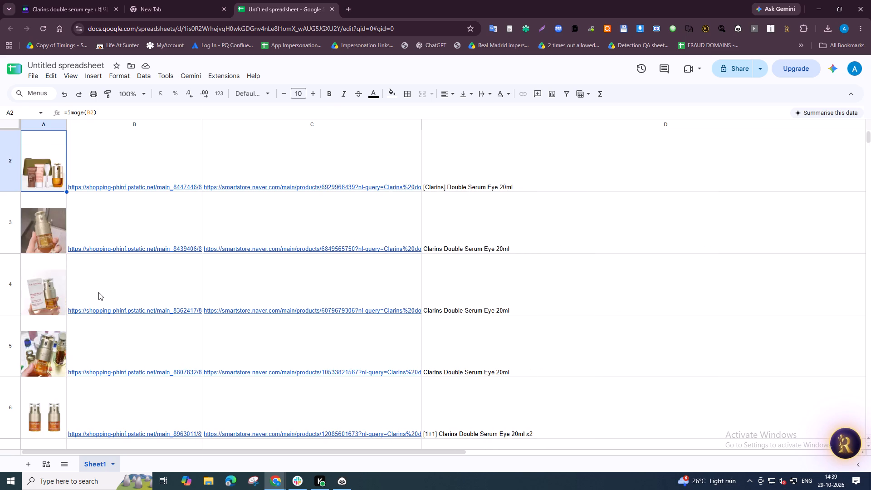
{"action": "key", "text": "Up"}
{"action": "key", "text": "Up"}
Review the product titles in column D from the header down to about row 19, then the pictures alongside in column A.
{"action": "key", "text": "Right"}
{"action": "key", "text": "Right"}
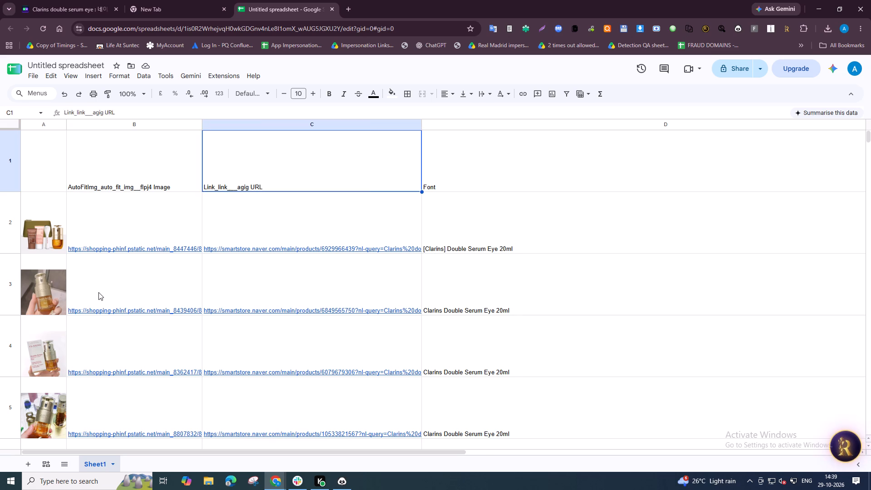
{"action": "key", "text": "Right"}
{"action": "key", "text": "Down"}
{"action": "key", "text": "Down"}
{"action": "key", "text": "Down"}
{"action": "key", "text": "Down"}
{"action": "key", "text": "Down"}
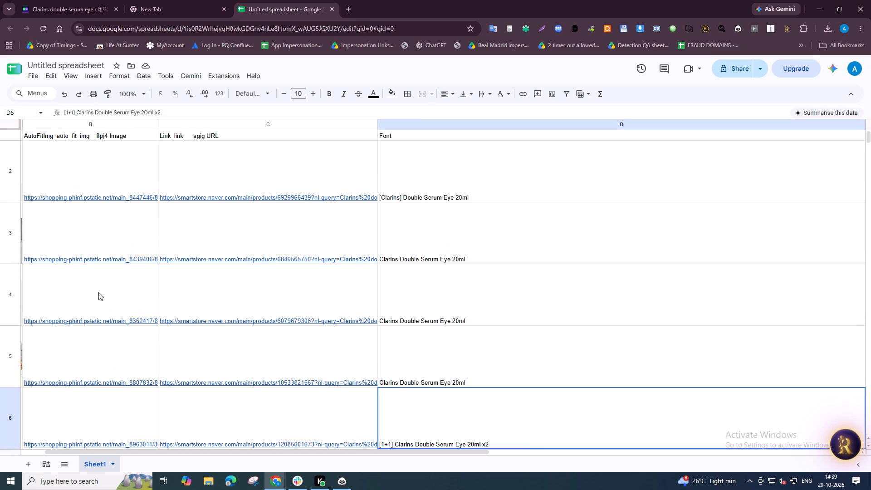
{"action": "key", "text": "Down"}
{"action": "key", "text": "Down"}
{"action": "key", "text": "Down"}
{"action": "key", "text": "Down"}
{"action": "key", "text": "Down"}
{"action": "key", "text": "Down"}
{"action": "key", "text": "Down"}
{"action": "key", "text": "Down"}
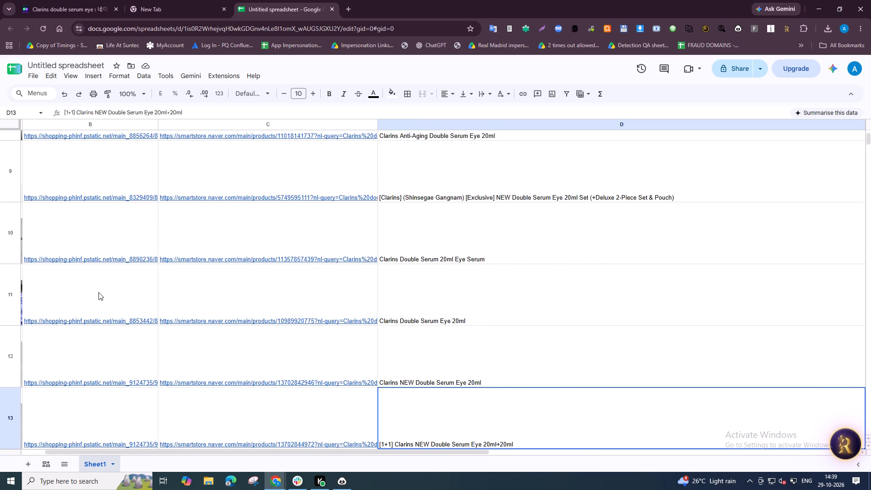
{"action": "key", "text": "Down"}
{"action": "key", "text": "Down"}
{"action": "key", "text": "Down"}
{"action": "key", "text": "Down"}
{"action": "key", "text": "Down"}
{"action": "key", "text": "Left"}
{"action": "key", "text": "Left"}
{"action": "key", "text": "Left"}
{"action": "key", "text": "Left"}
{"action": "key", "text": "Left"}
{"action": "key", "text": "Left"}
{"action": "key", "text": "Left"}
{"action": "key", "text": "Left"}
{"action": "key", "text": "Left"}
{"action": "key", "text": "Left"}
{"action": "key", "text": "Left"}
{"action": "key", "text": "Left"}
{"action": "key", "text": "Left"}
{"action": "key", "text": "Left"}
{"action": "key", "text": "Left"}
{"action": "key", "text": "Left"}
{"action": "key", "text": "Left"}
{"action": "key", "text": "Left"}
{"action": "key", "text": "Left"}
{"action": "key", "text": "Left"}
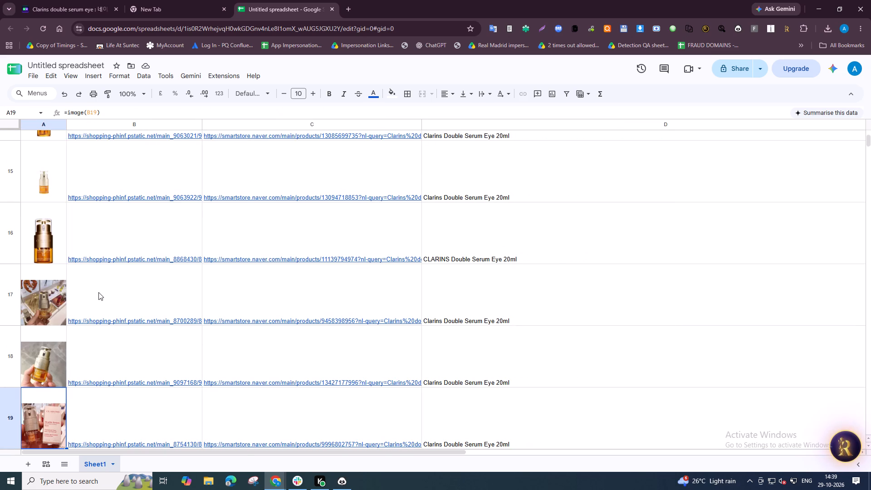
Open the product link in C9, the Shinsegae Gangnam exclusive Double Serum Eye set, inspect the store page and close it.
{"action": "key", "text": "ctrl+Up"}
{"action": "scroll", "coordinate": [281, 298], "scroll_direction": "down", "scroll_amount": 4}
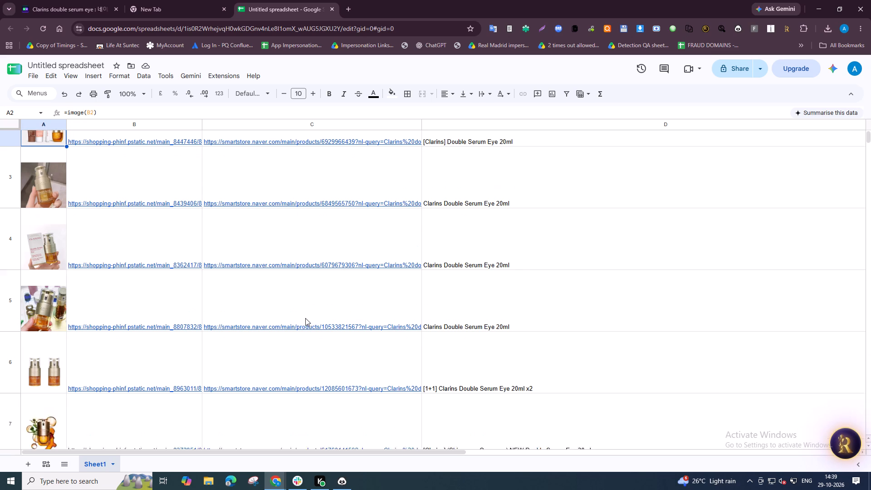
{"action": "scroll", "coordinate": [305, 318], "scroll_direction": "down", "scroll_amount": 1}
{"action": "left_click", "coordinate": [300, 373]}
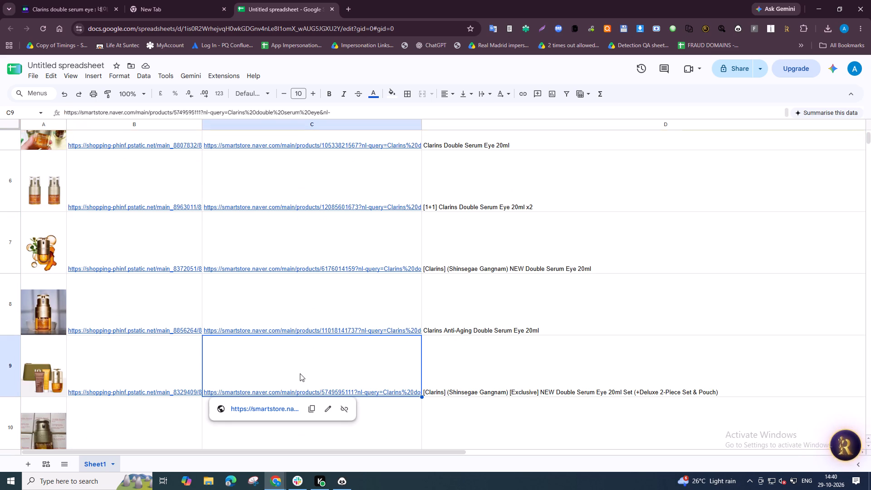
{"action": "key", "text": "alt+Return"}
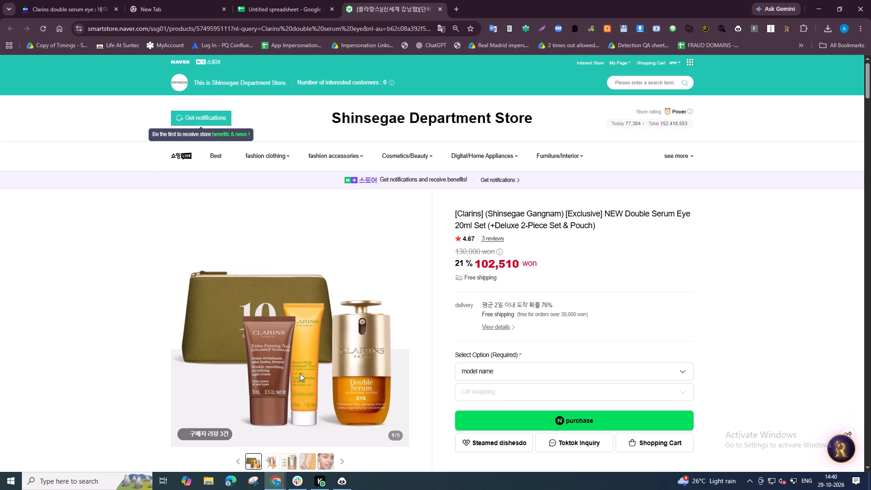
{"action": "key", "text": "ctrl+w"}
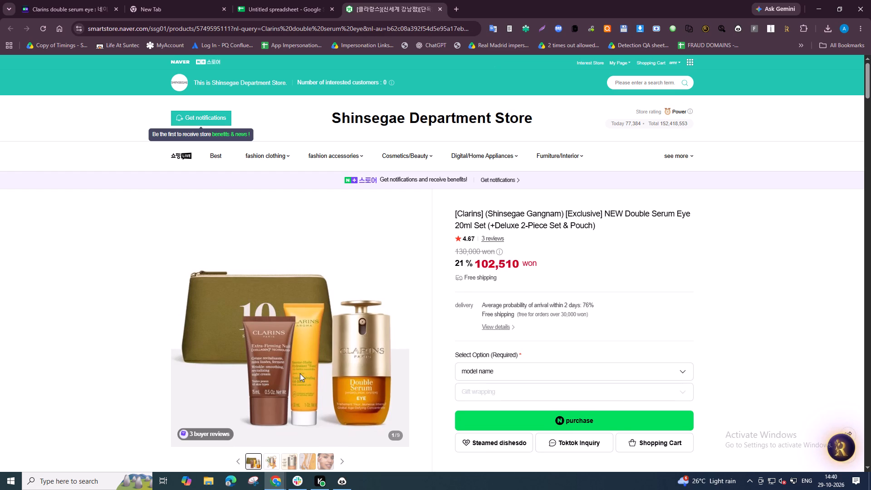
Open the product link in C12, the Clarins NEW Double Serum Eye 20ml listing, and close its page.
{"action": "key", "text": "Down"}
{"action": "key", "text": "Down"}
{"action": "key", "text": "Down"}
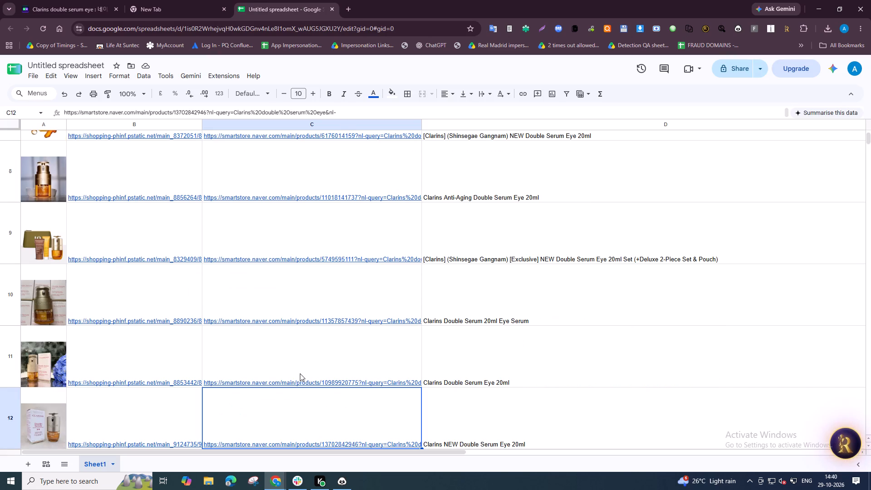
{"action": "key", "text": "alt+Return"}
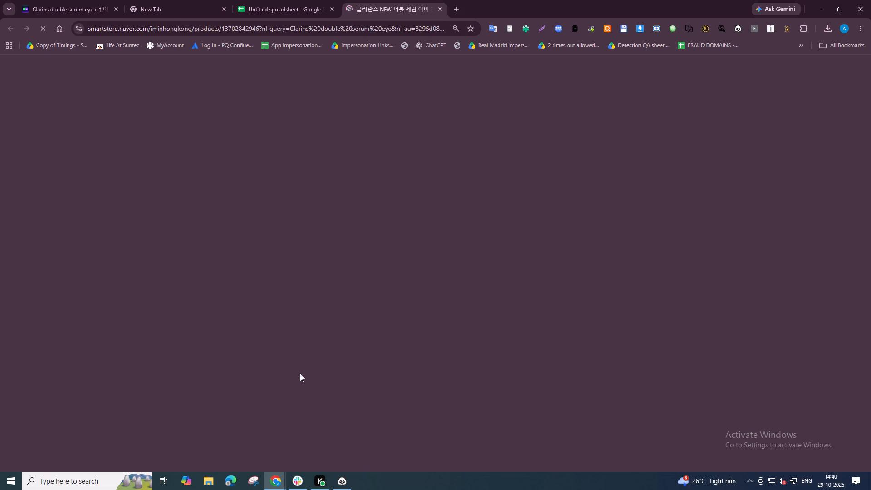
{"action": "key", "text": "ctrl+w"}
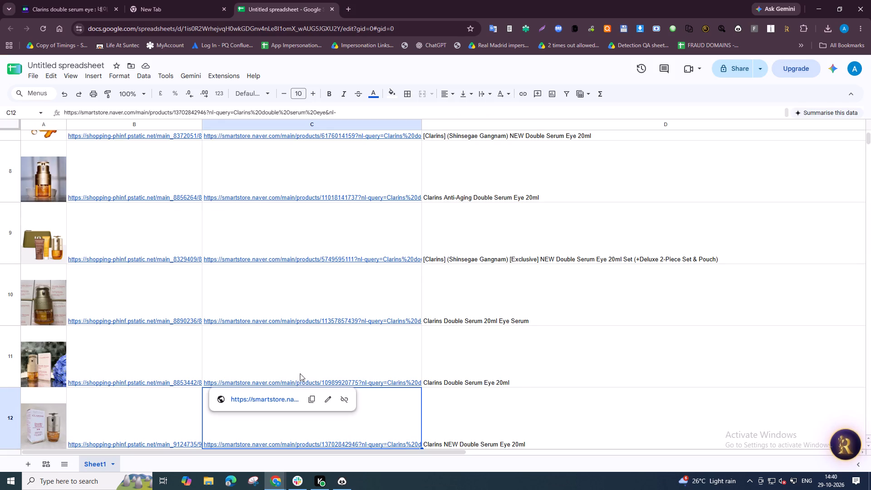
Continue down the listings to C30, open the Clarins Double Serum Eye Anti-Aging 20ml product link, inspect the page and close it.
{"action": "key", "text": "Down"}
{"action": "key", "text": "Down"}
{"action": "key", "text": "Down"}
{"action": "key", "text": "Down"}
{"action": "key", "text": "Down"}
{"action": "key", "text": "Down"}
{"action": "key", "text": "Down"}
{"action": "key", "text": "Down"}
{"action": "key", "text": "Down"}
{"action": "key", "text": "Down"}
{"action": "key", "text": "Down"}
{"action": "key", "text": "Down"}
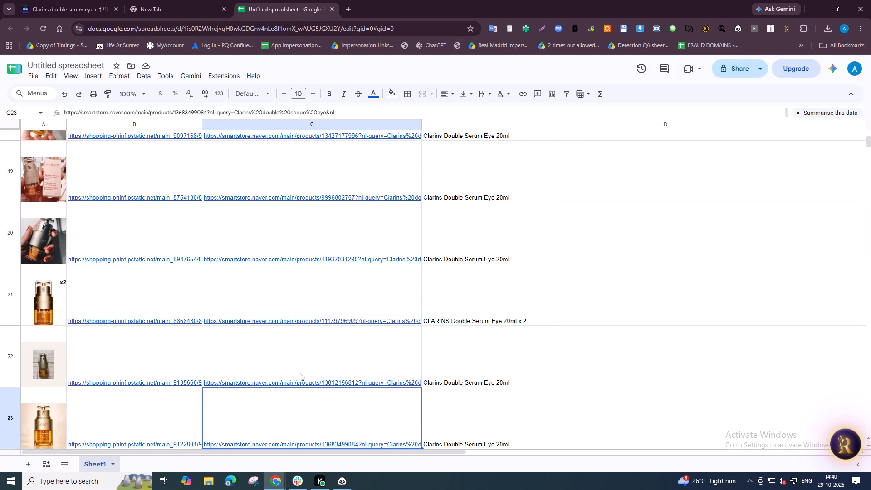
{"action": "key", "text": "Down"}
{"action": "key", "text": "Down"}
{"action": "key", "text": "Down"}
{"action": "key", "text": "Down"}
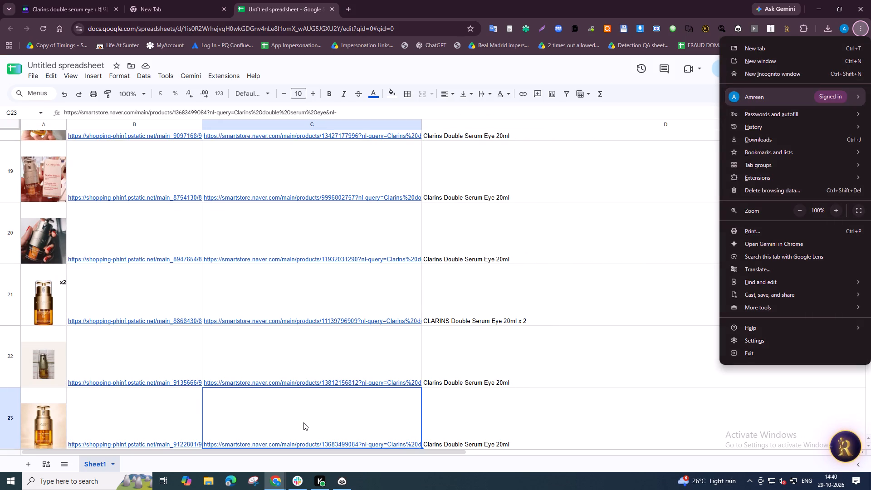
{"action": "left_click", "coordinate": [303, 422]}
{"action": "key", "text": "Down"}
{"action": "key", "text": "Down"}
{"action": "key", "text": "Down"}
{"action": "key", "text": "Down"}
{"action": "key", "text": "Down"}
{"action": "key", "text": "Down"}
{"action": "key", "text": "Down"}
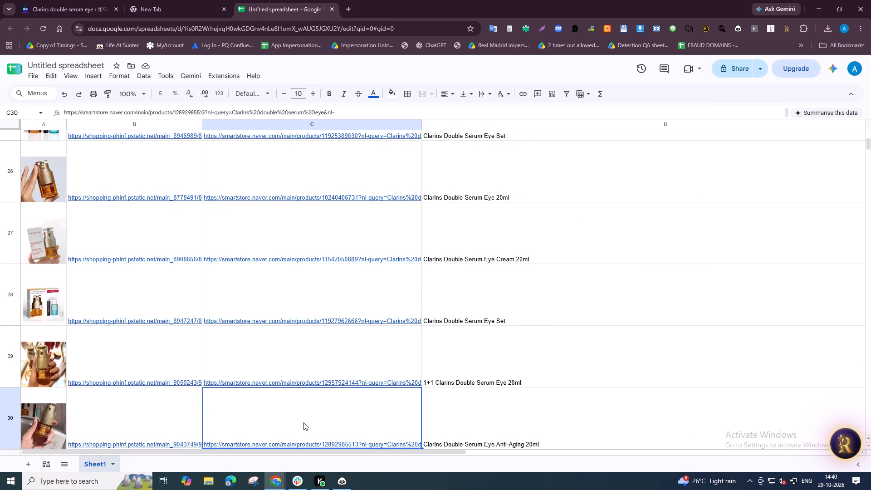
{"action": "key", "text": "alt+Return"}
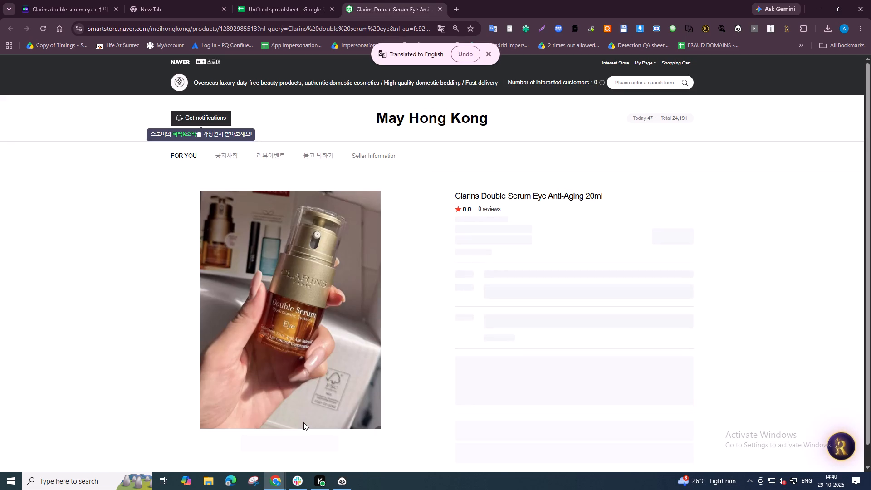
{"action": "key", "text": "ctrl+w"}
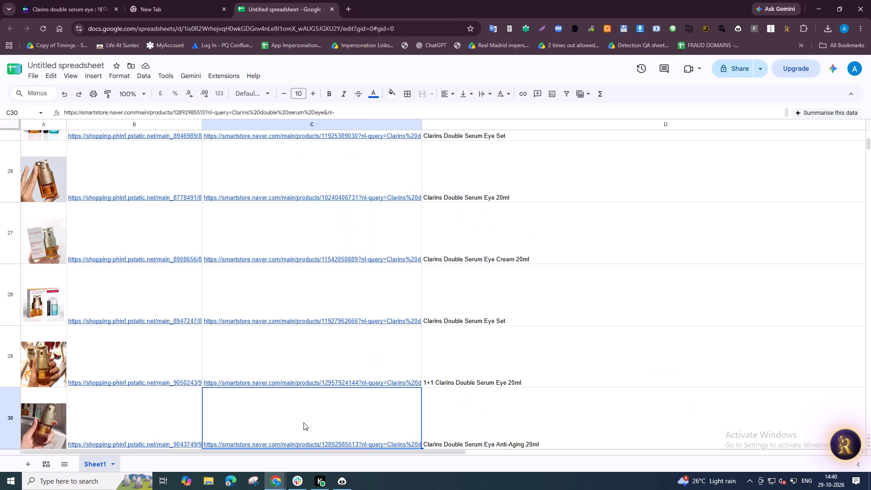
Rename the column D header in D1 as Title.
{"action": "key", "text": "ctrl+Up"}
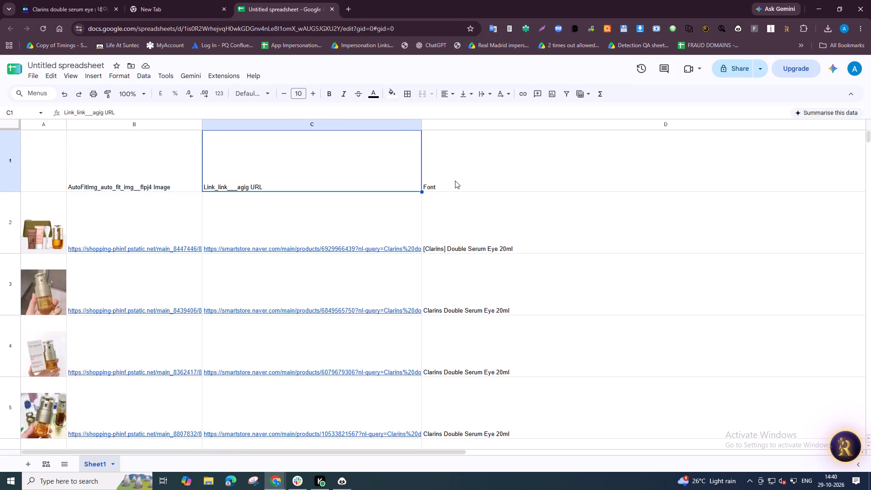
{"action": "left_click", "coordinate": [455, 181]}
{"action": "type", "text": "Tit"}
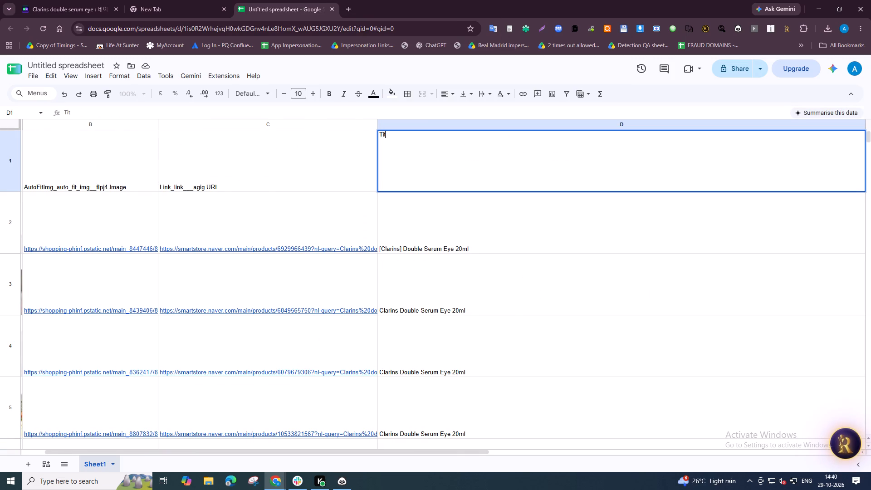
{"action": "type", "text": "le"}
{"action": "key", "text": "Return"}
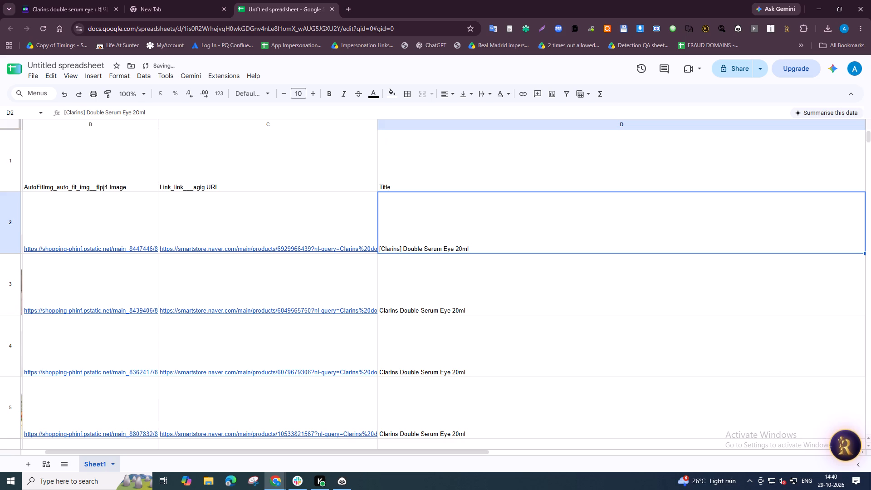
Check the listings down to the last row and rename the spreadsheet as Clarins Group eye serum 29-10.
{"action": "left_click_drag", "start_coordinate": [423, 452], "coordinate": [216, 460]}
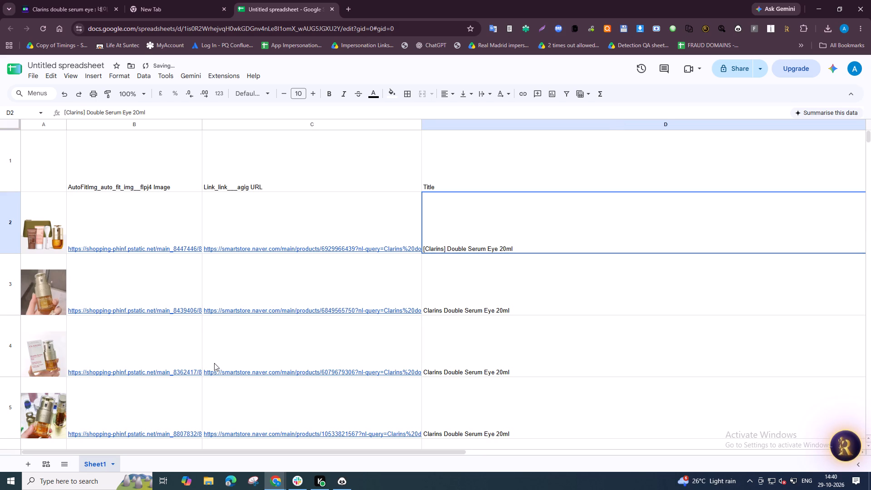
{"action": "scroll", "coordinate": [311, 311], "scroll_direction": "down", "scroll_amount": 5}
{"action": "scroll", "coordinate": [311, 312], "scroll_direction": "down", "scroll_amount": 18}
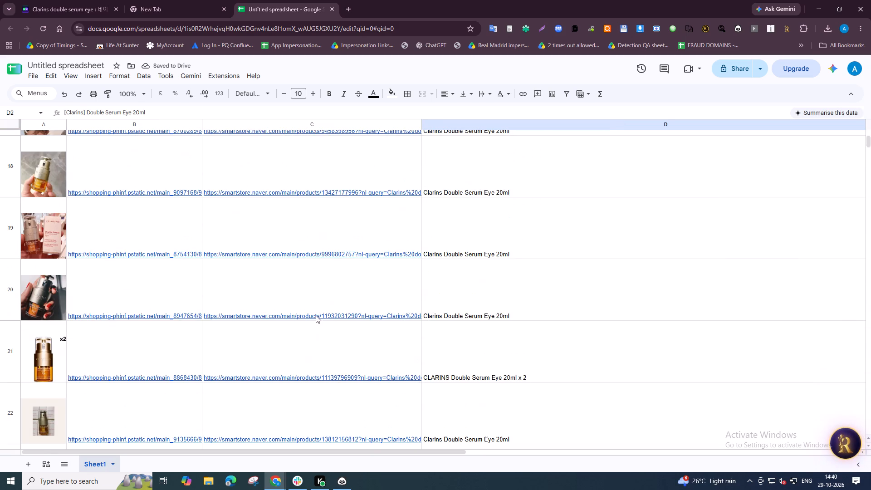
{"action": "scroll", "coordinate": [316, 315], "scroll_direction": "down", "scroll_amount": 19}
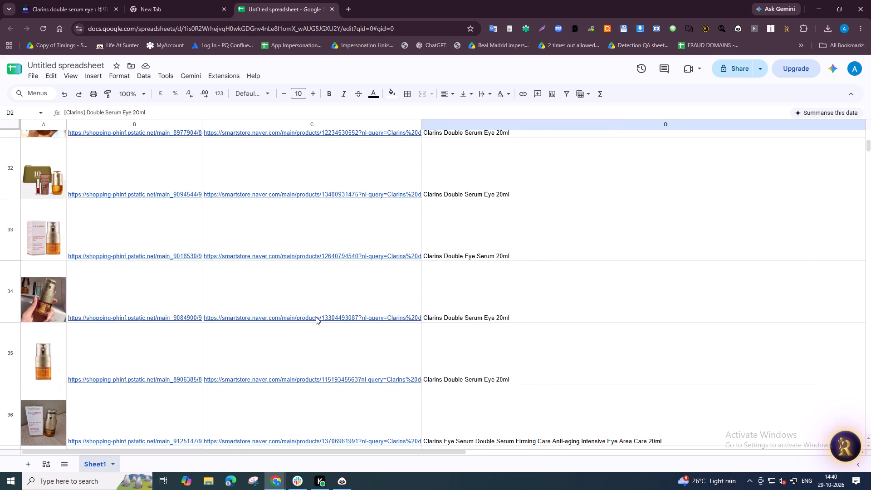
{"action": "scroll", "coordinate": [316, 317], "scroll_direction": "down", "scroll_amount": 6}
{"action": "left_click", "coordinate": [379, 274]}
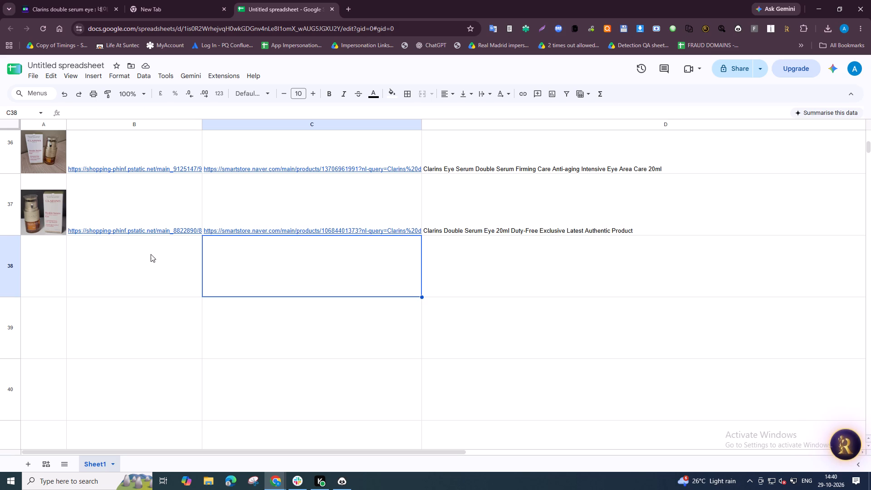
{"action": "triple_click", "coordinate": [83, 66]}
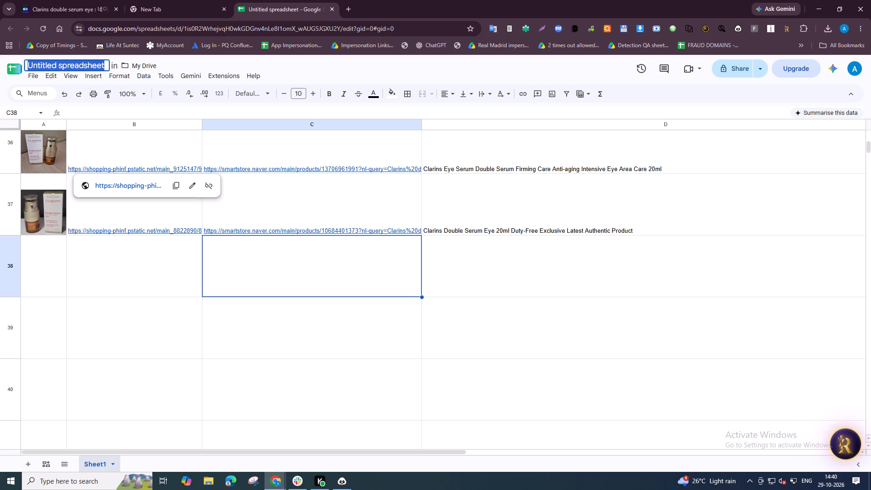
{"action": "type", "text": "Clarins"}
{"action": "key", "text": "space"}
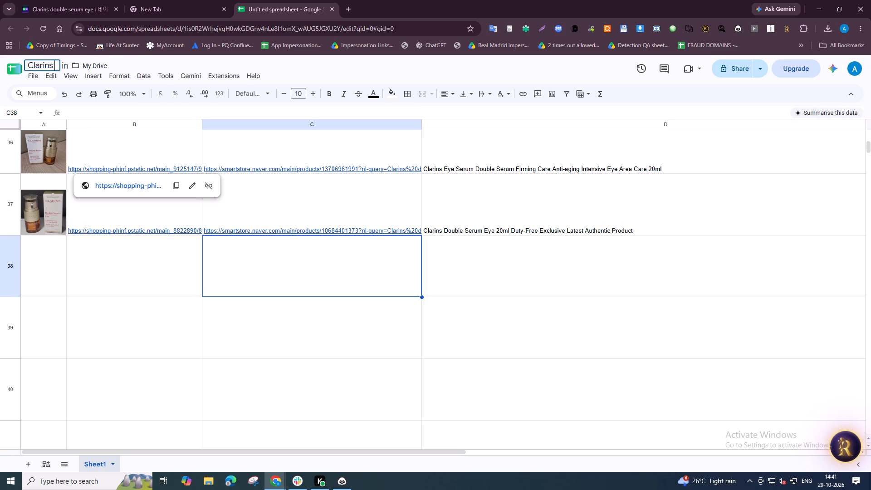
{"action": "type", "text": "Group"}
{"action": "key", "text": "space"}
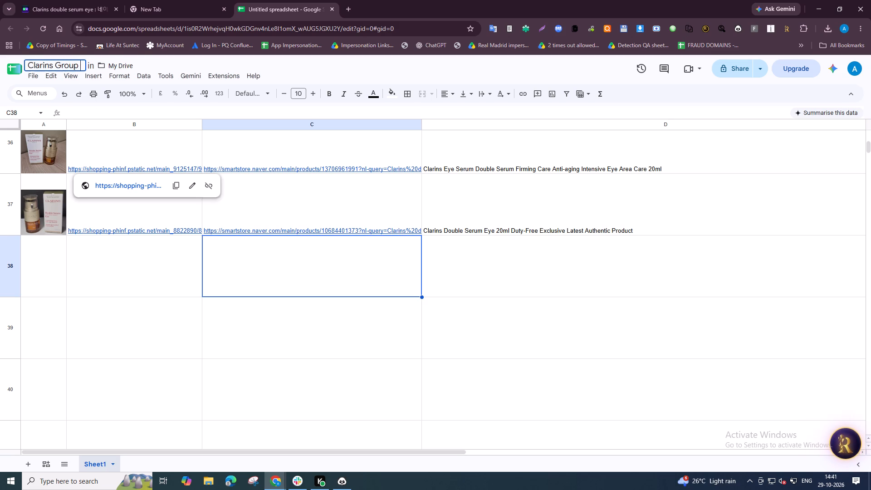
{"action": "type", "text": "eye serum"}
{"action": "key", "text": "space"}
{"action": "key", "text": "2"}
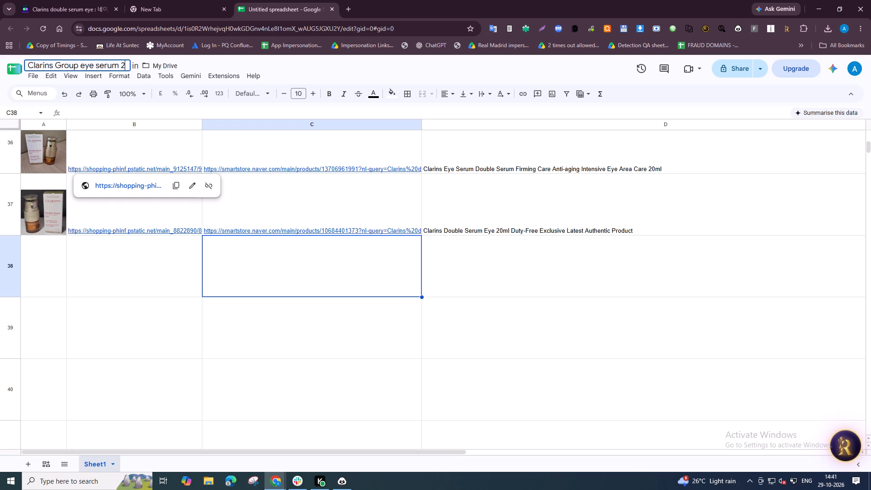
{"action": "type", "text": "9-10"}
{"action": "key", "text": "Return"}
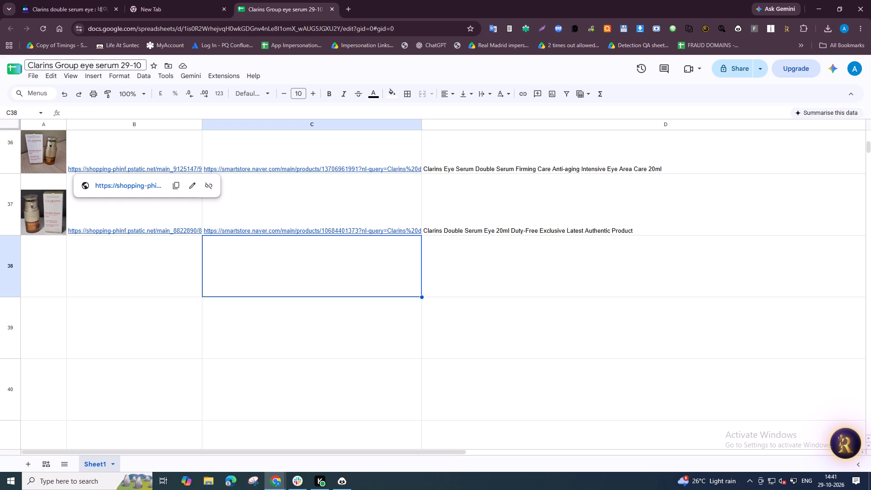
Launch the RedPoints Incidents Upshot app.
{"action": "left_click", "coordinate": [431, 272]}
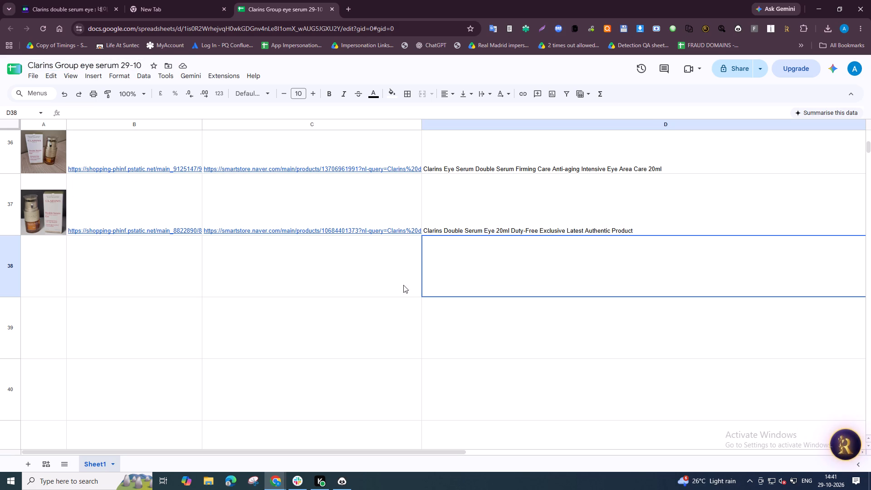
{"action": "left_click", "coordinate": [81, 489]}
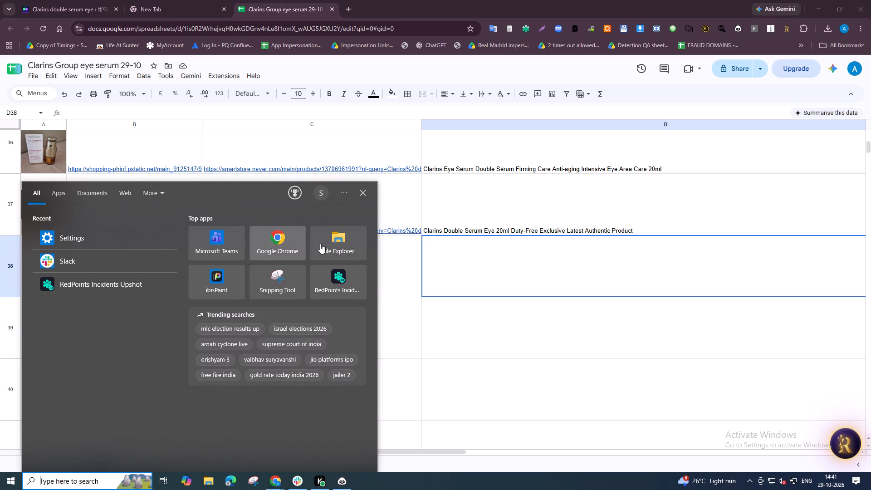
{"action": "left_click", "coordinate": [349, 283]}
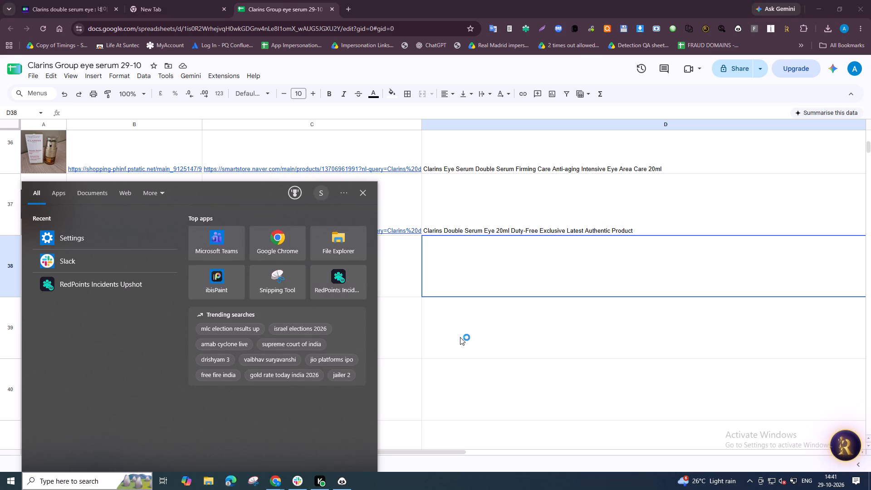
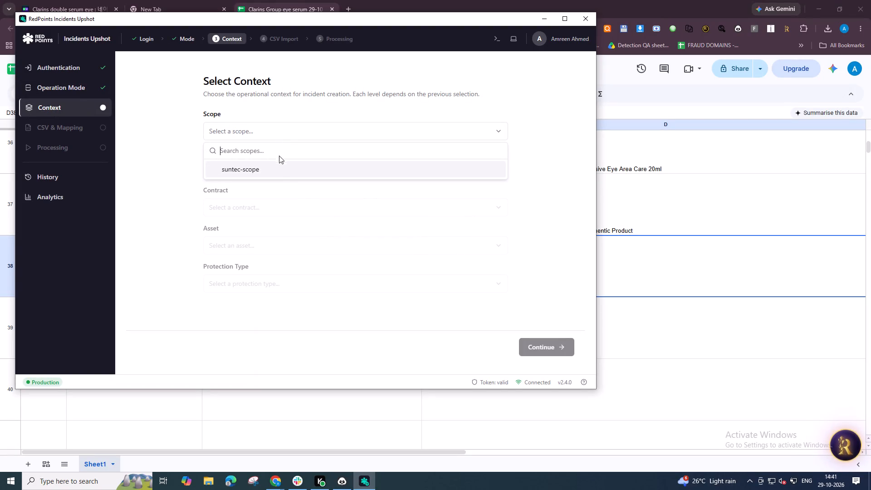
Set the context to suntec-scope, customer Clarins Group, contract clarins, asset Double Serum Eye and protection type PRODUCT_COUNTERFEIT, and continue to the CSV import.
{"action": "left_click", "coordinate": [277, 171]}
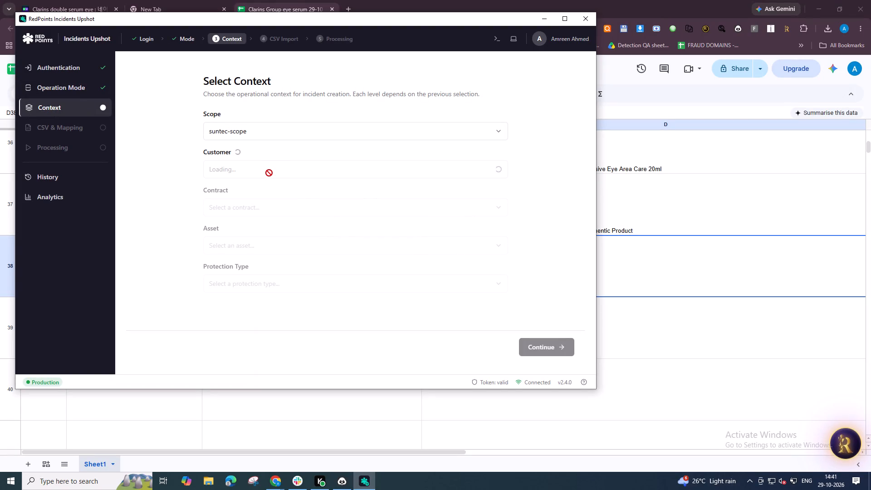
{"action": "left_click", "coordinate": [269, 173]}
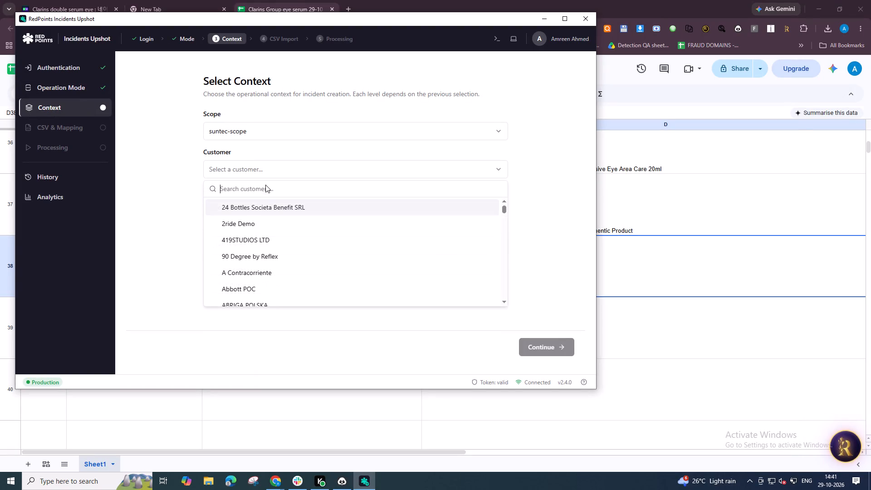
{"action": "type", "text": "clarins"}
{"action": "left_click", "coordinate": [287, 212]}
{"action": "left_click", "coordinate": [287, 212]}
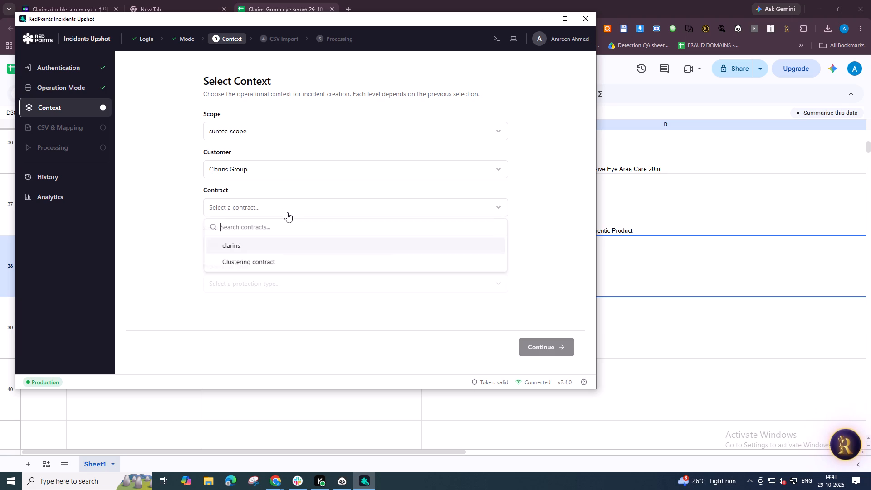
{"action": "left_click", "coordinate": [259, 250]}
{"action": "left_click", "coordinate": [259, 250]}
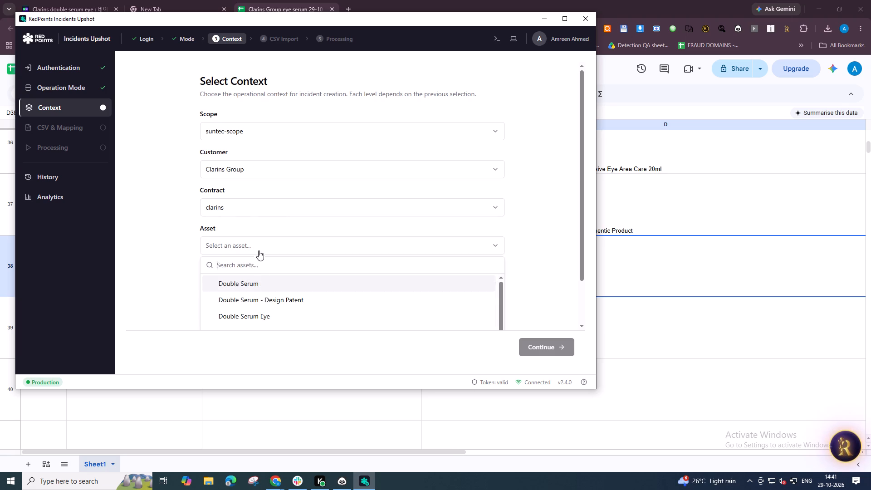
{"action": "left_click", "coordinate": [269, 319]}
{"action": "left_click", "coordinate": [289, 284]}
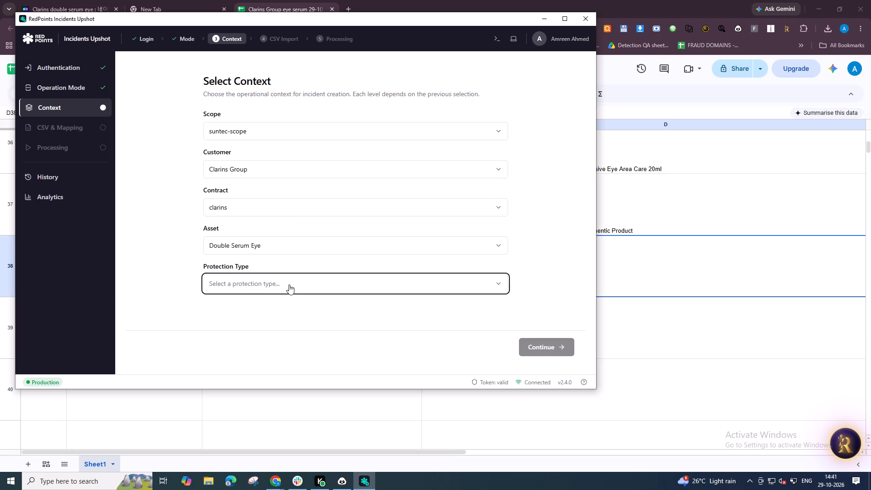
{"action": "scroll", "coordinate": [276, 322], "scroll_direction": "down", "scroll_amount": 2}
{"action": "left_click", "coordinate": [302, 304]}
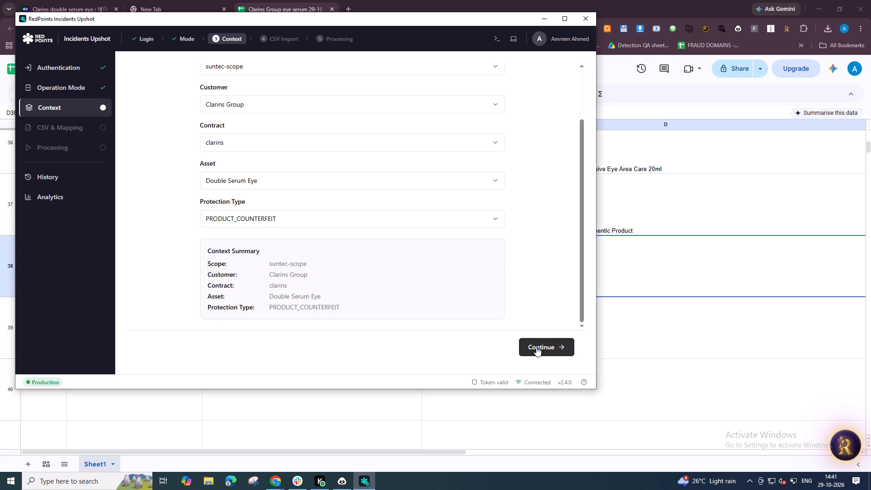
{"action": "left_click", "coordinate": [536, 347]}
Switch to Chrome and set the customer of the Brand Protection New Incident form to Clarins Group.
{"action": "left_click", "coordinate": [542, 22]}
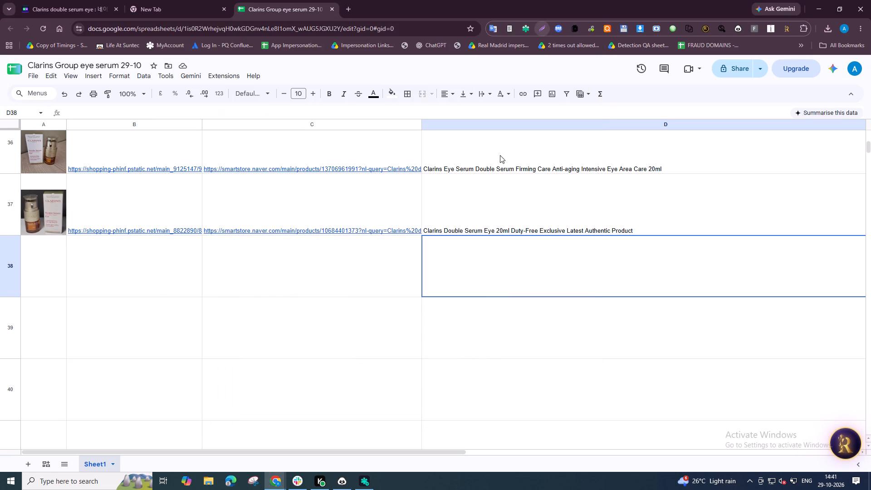
{"action": "key", "text": "alt+Tab"}
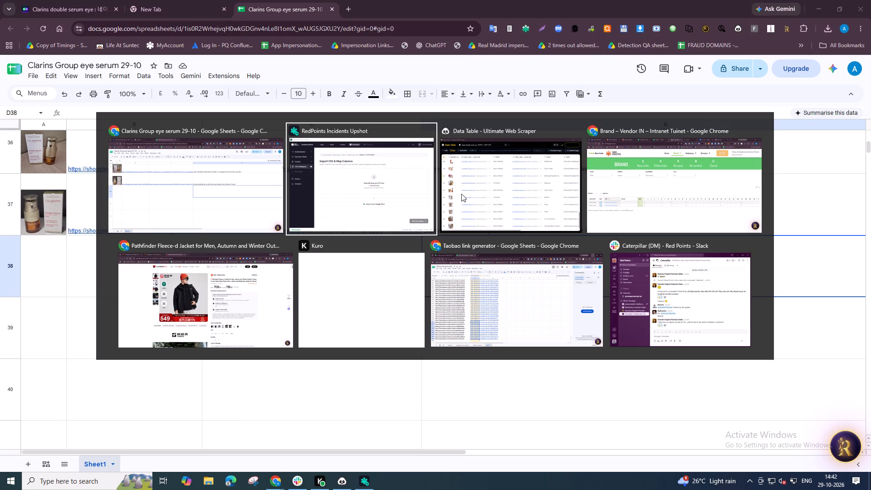
{"action": "left_click", "coordinate": [623, 204], "text": "alt"}
{"action": "left_click", "coordinate": [143, 0]}
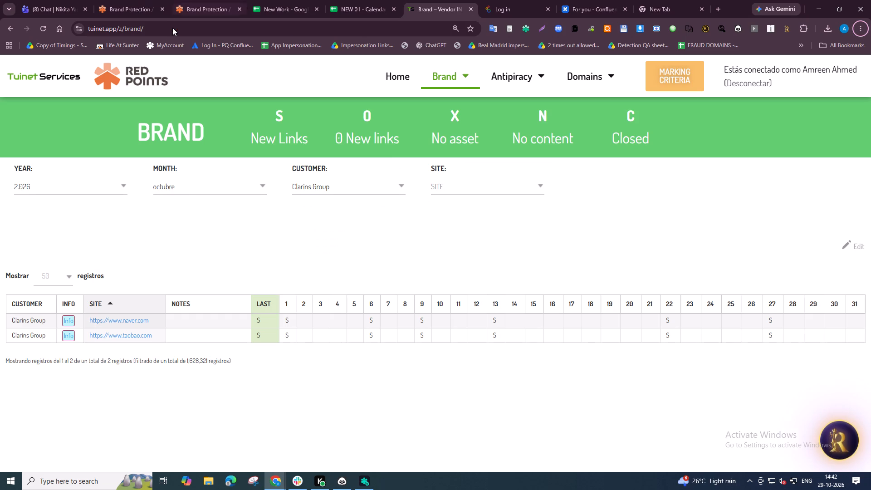
{"action": "left_click", "coordinate": [219, 245]}
{"action": "left_click", "coordinate": [296, 68]}
{"action": "key", "text": "c"}
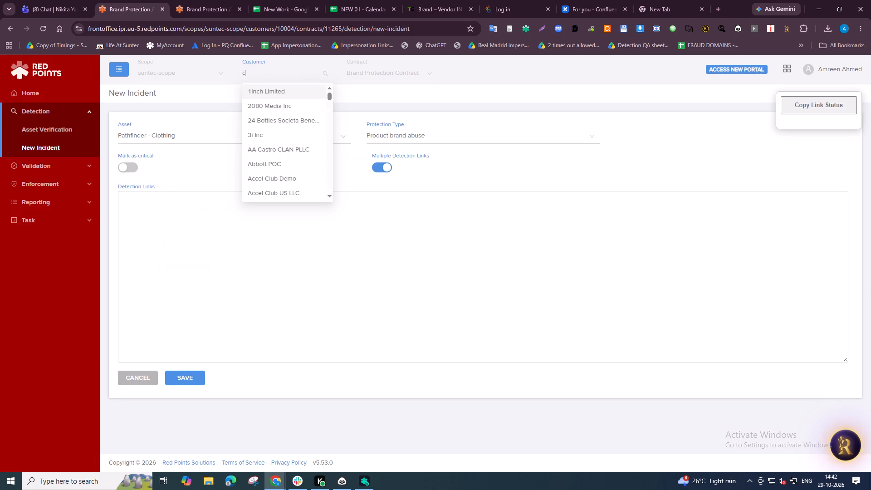
{"action": "type", "text": "larins"}
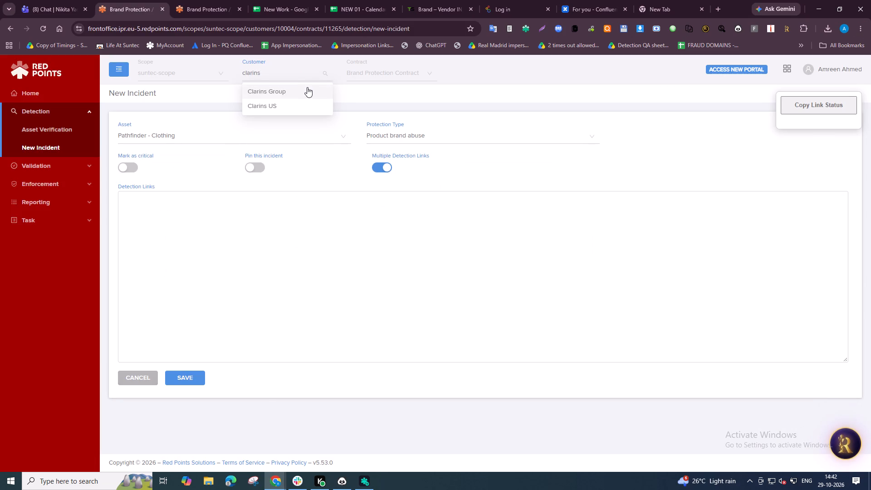
{"action": "left_click", "coordinate": [308, 89]}
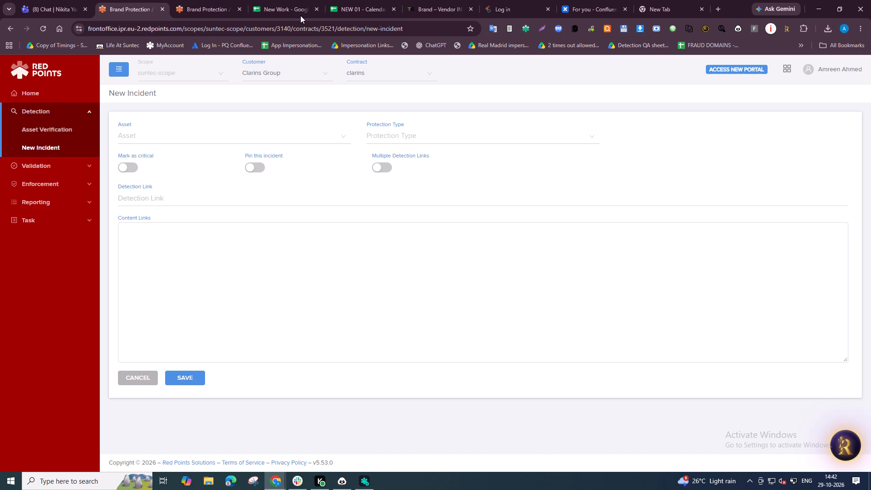
Choose Double Serum Eye as the asset in the New Incident form.
{"action": "left_click", "coordinate": [230, 132]}
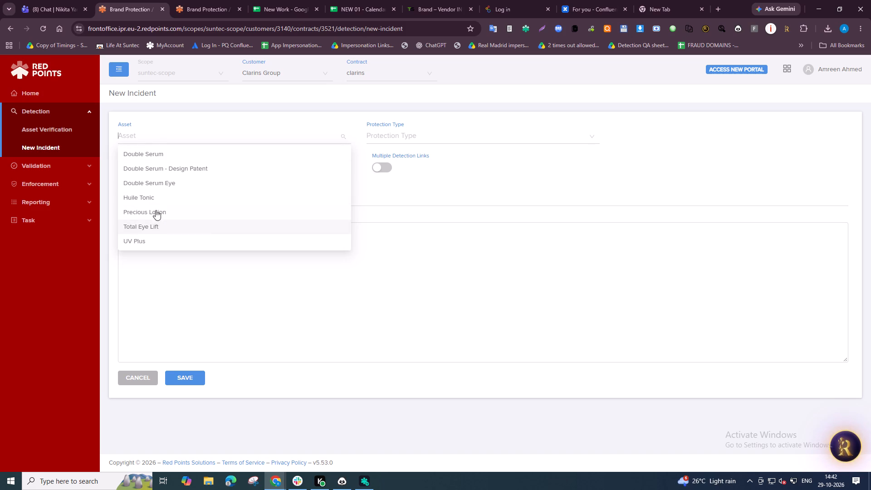
{"action": "left_click", "coordinate": [164, 187]}
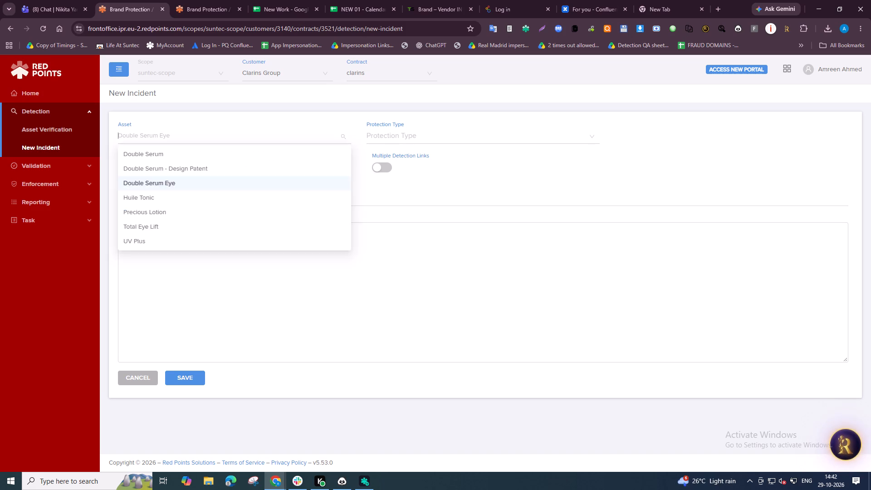
{"action": "left_click", "coordinate": [172, 140], "text": "alt"}
Search Google Images for Double Serum Eye, look over the reference product pictures and close the search.
{"action": "left_click", "coordinate": [690, 8]}
{"action": "key", "text": "ctrl+v"}
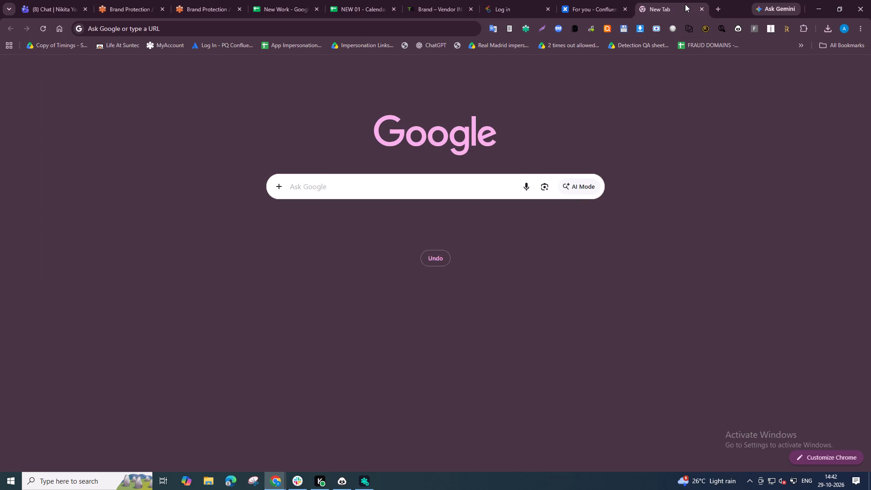
{"action": "left_click", "coordinate": [443, 34]}
{"action": "key", "text": "ctrl+v"}
{"action": "key", "text": "Return"}
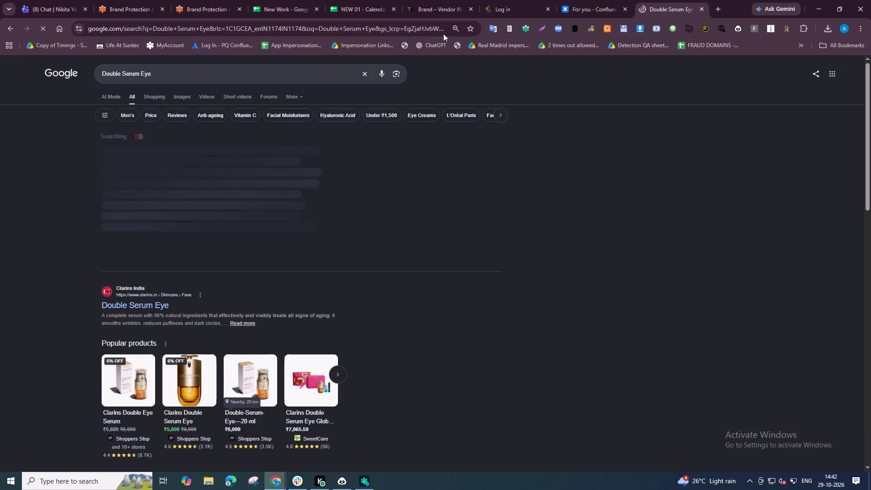
{"action": "left_click", "coordinate": [188, 95]}
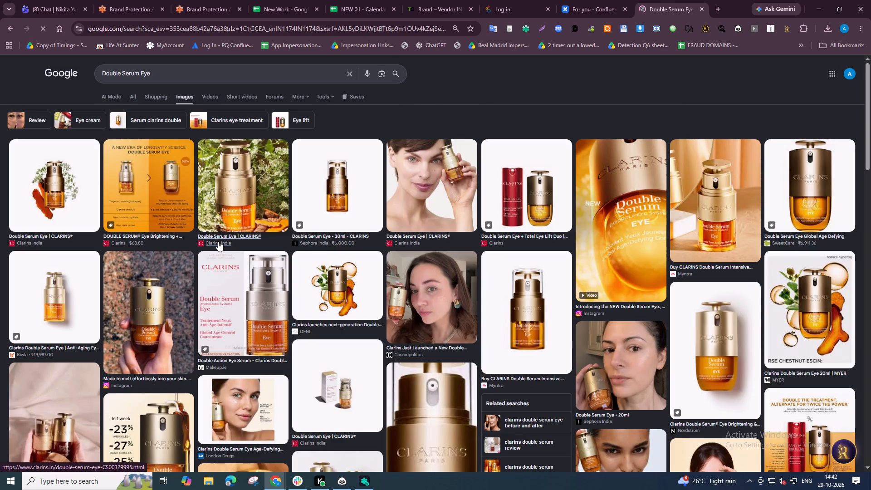
{"action": "key", "text": "ctrl+w"}
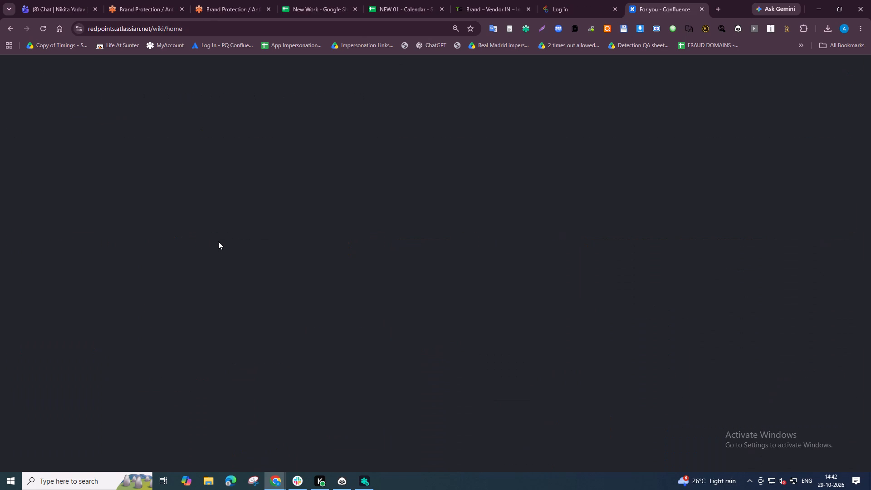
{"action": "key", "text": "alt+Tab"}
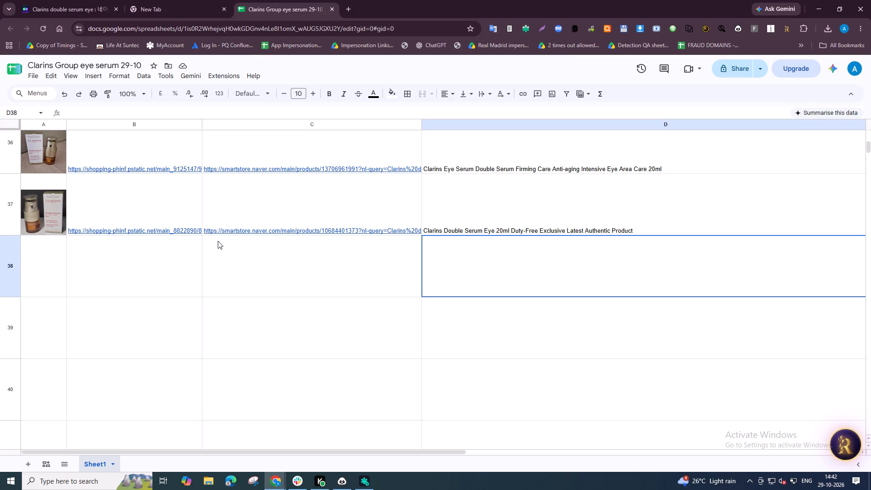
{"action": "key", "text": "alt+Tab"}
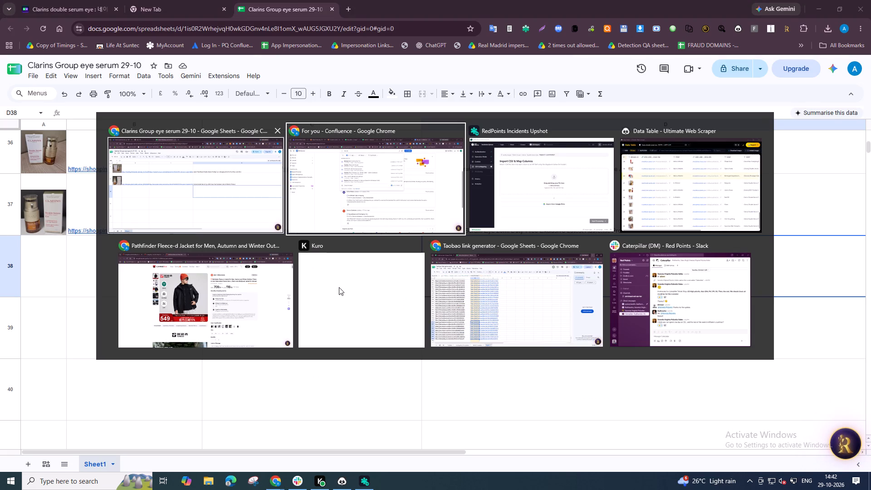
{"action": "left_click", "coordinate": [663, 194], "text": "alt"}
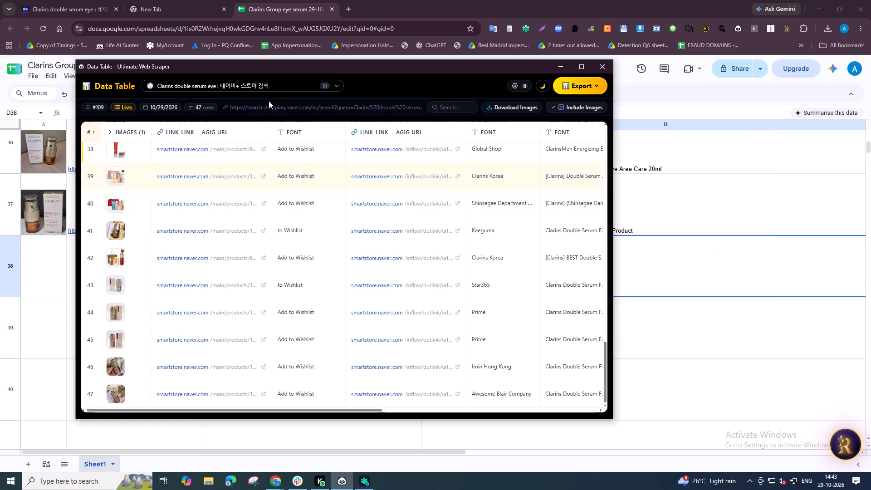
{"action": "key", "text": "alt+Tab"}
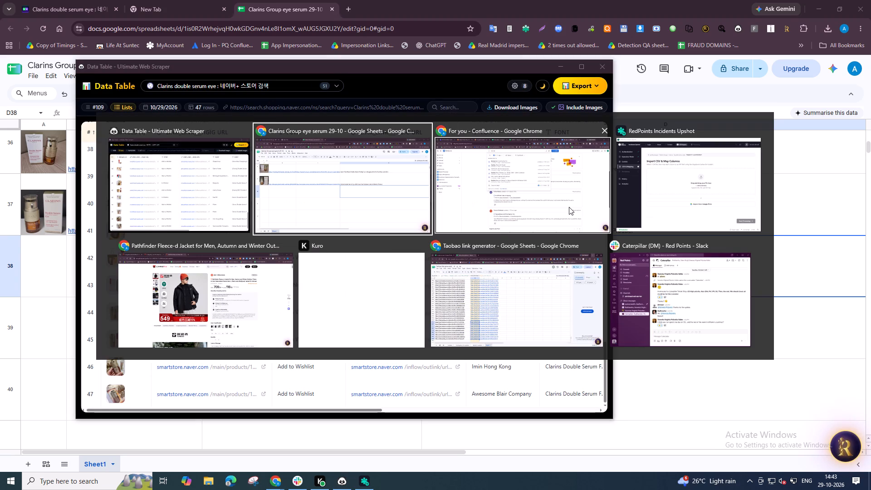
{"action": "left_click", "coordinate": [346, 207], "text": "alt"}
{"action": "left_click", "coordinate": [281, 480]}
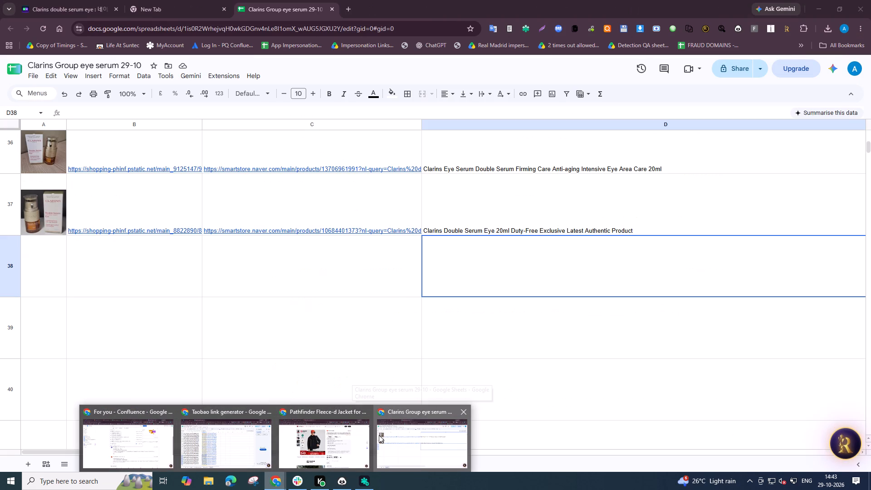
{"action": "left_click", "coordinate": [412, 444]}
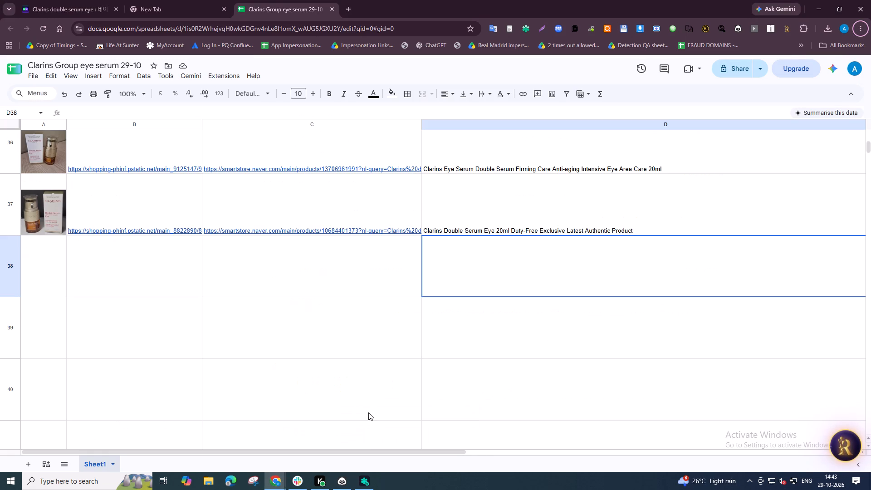
Select the product links C2:C37 in the Clarins Group eye serum 29-10 sheet to check how many there are.
{"action": "scroll", "coordinate": [376, 377], "scroll_direction": "up", "scroll_amount": 17}
{"action": "scroll", "coordinate": [373, 361], "scroll_direction": "up", "scroll_amount": 6}
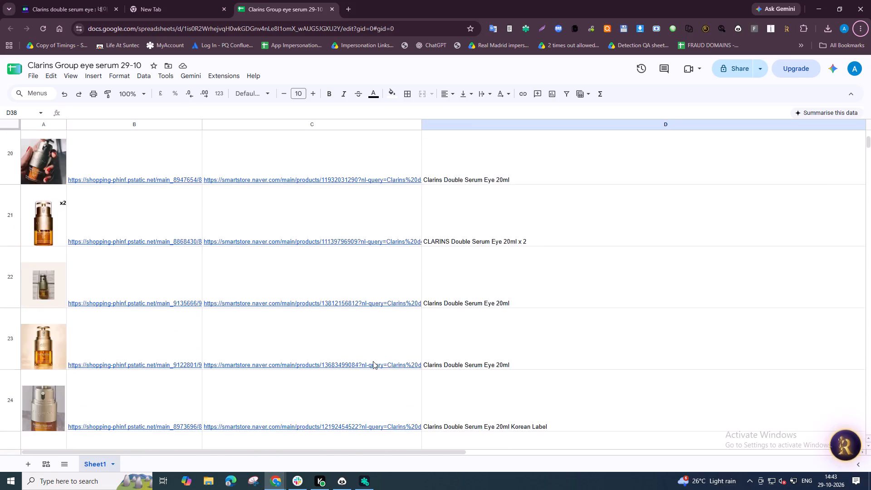
{"action": "scroll", "coordinate": [373, 361], "scroll_direction": "up", "scroll_amount": 20}
{"action": "scroll", "coordinate": [373, 361], "scroll_direction": "up", "scroll_amount": 11}
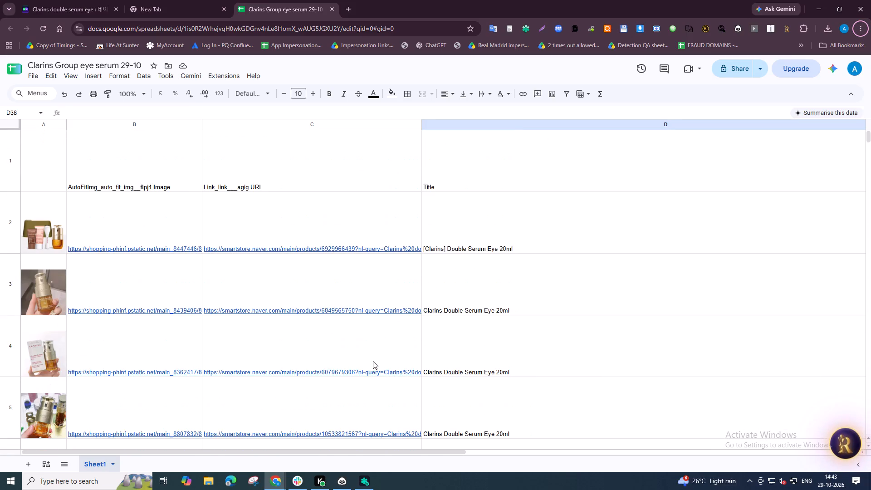
{"action": "left_click", "coordinate": [334, 229]}
{"action": "key", "text": "ctrl+shift+Down"}
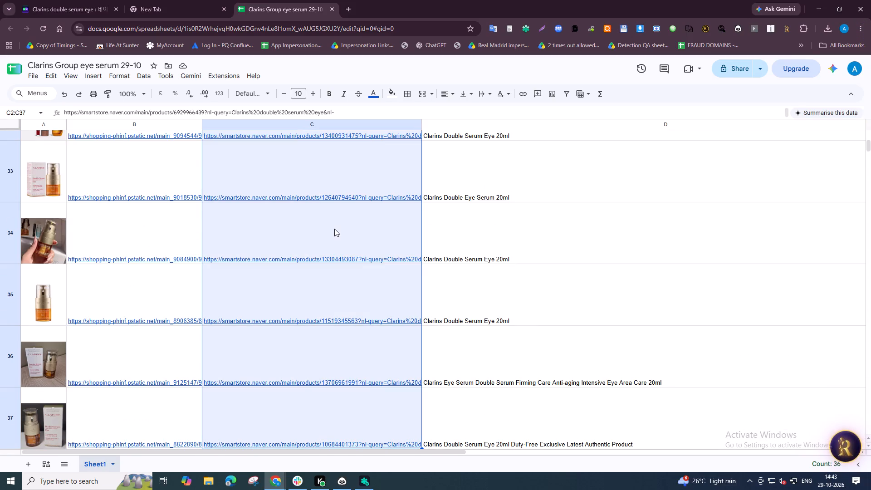
{"action": "scroll", "coordinate": [517, 248], "scroll_direction": "down", "scroll_amount": 4}
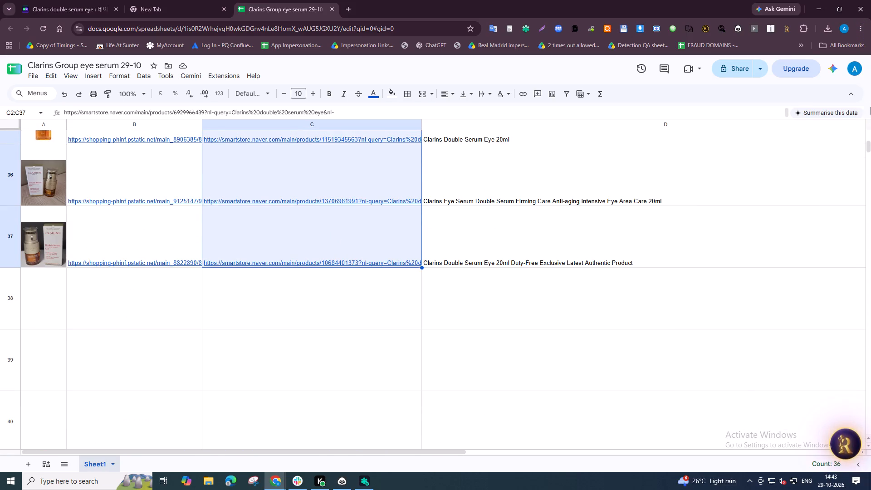
In the Work Chrome profile, create a blank spreadsheet from Designs for Health 26-10, close that source sheet and dismiss the pre-built table suggestions.
{"action": "left_click", "coordinate": [842, 31]}
{"action": "left_click", "coordinate": [757, 212]}
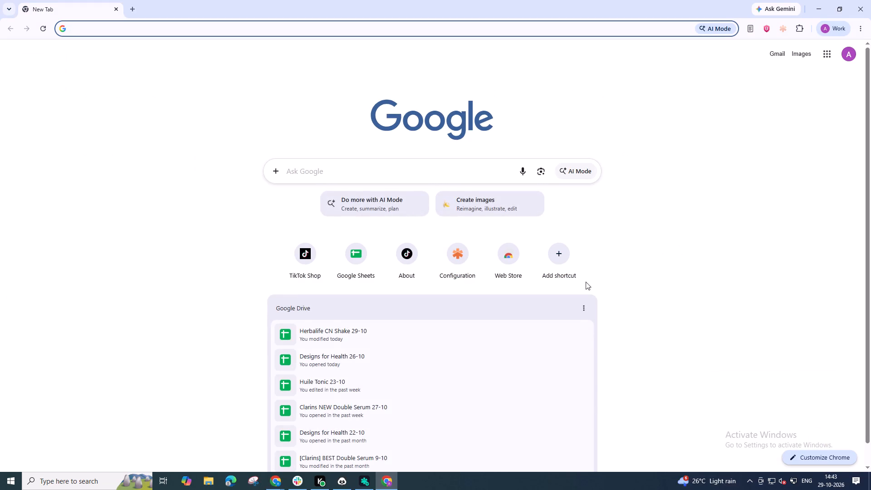
{"action": "left_click", "coordinate": [354, 260]}
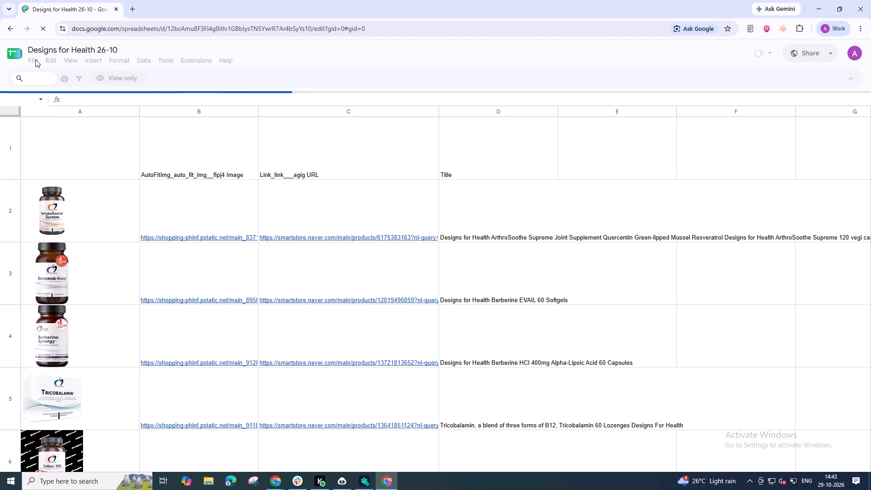
{"action": "left_click", "coordinate": [34, 60]}
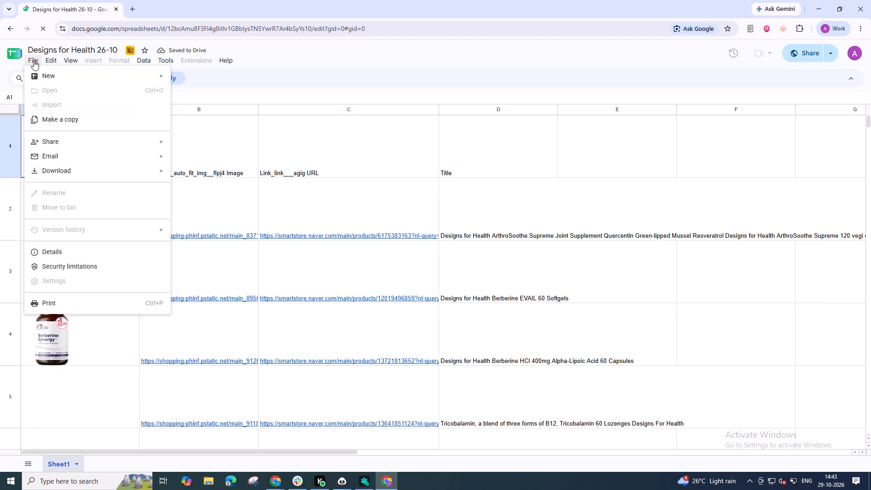
{"action": "left_click", "coordinate": [40, 72]}
{"action": "left_click", "coordinate": [223, 74]}
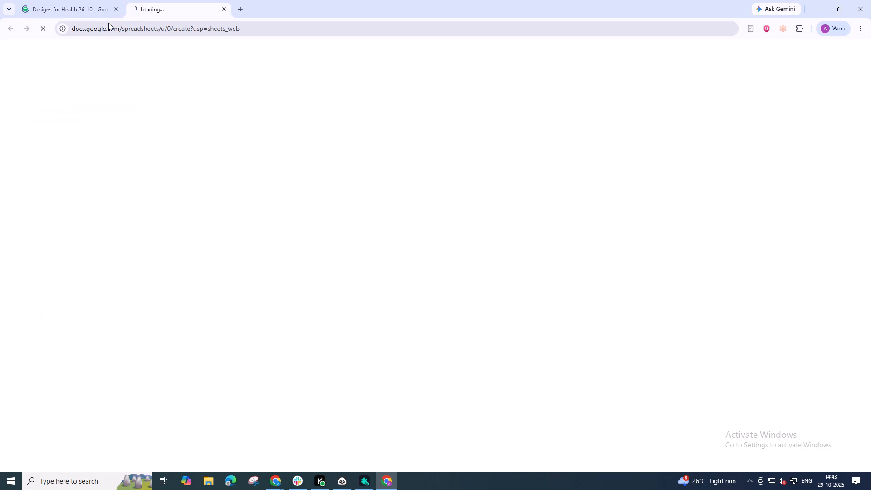
{"action": "left_click", "coordinate": [114, 10]}
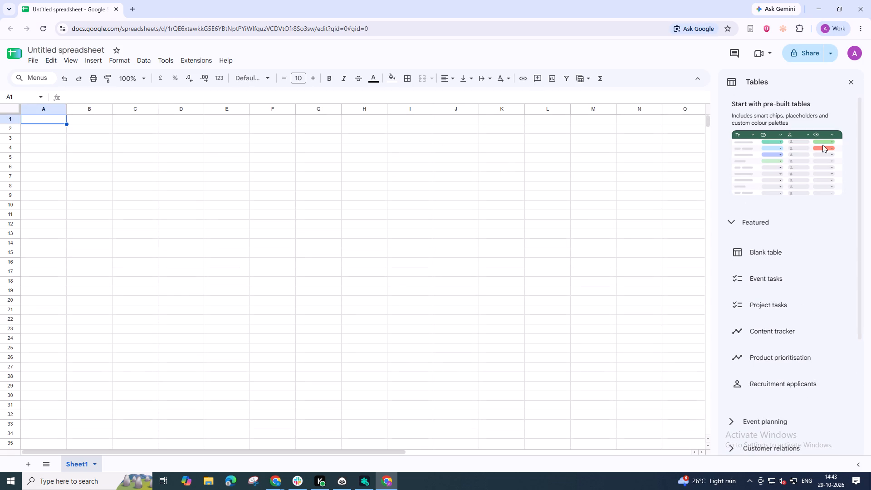
{"action": "left_click", "coordinate": [849, 82]}
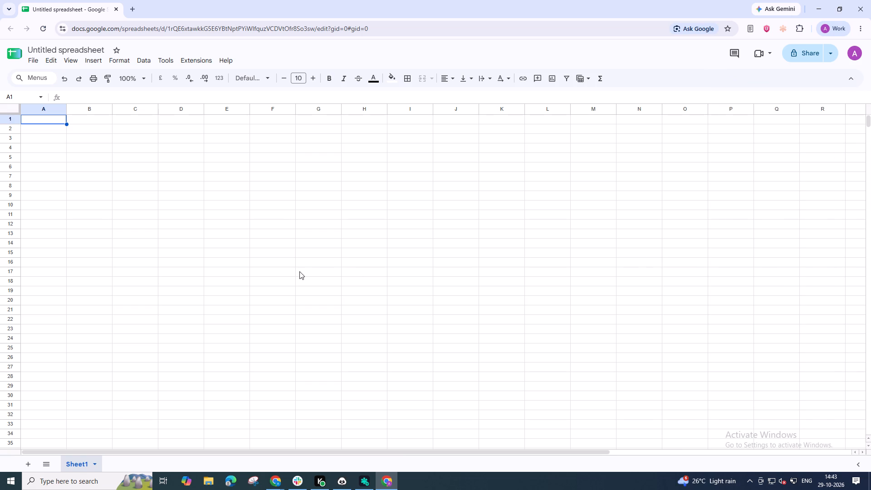
{"action": "left_click", "coordinate": [299, 271]}
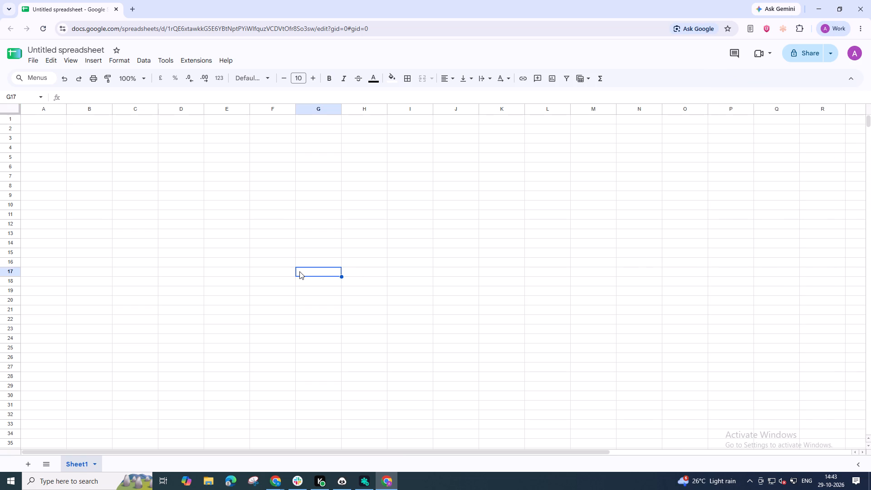
Copy the entire Clarins Group eye serum 29-10 sheet into the blank Work-profile spreadsheet, starting at cell A1.
{"action": "key", "text": "alt+Tab"}
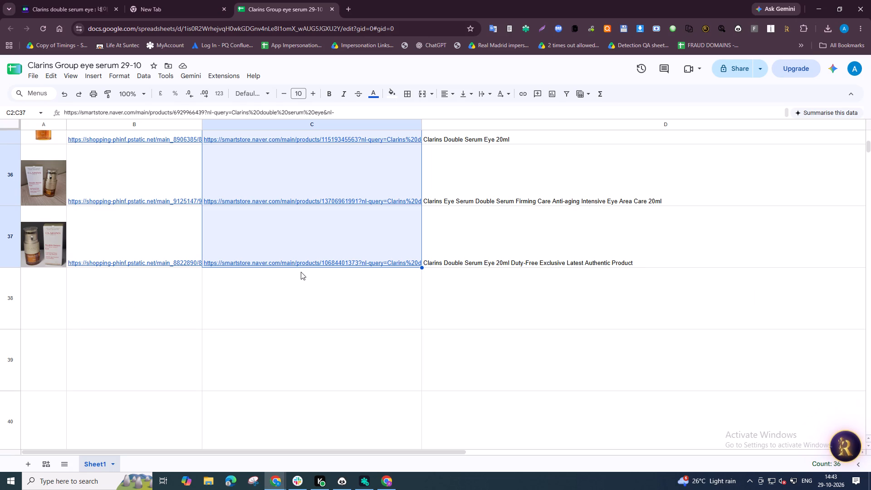
{"action": "key", "text": "ctrl+a"}
{"action": "key", "text": "ctrl+a"}
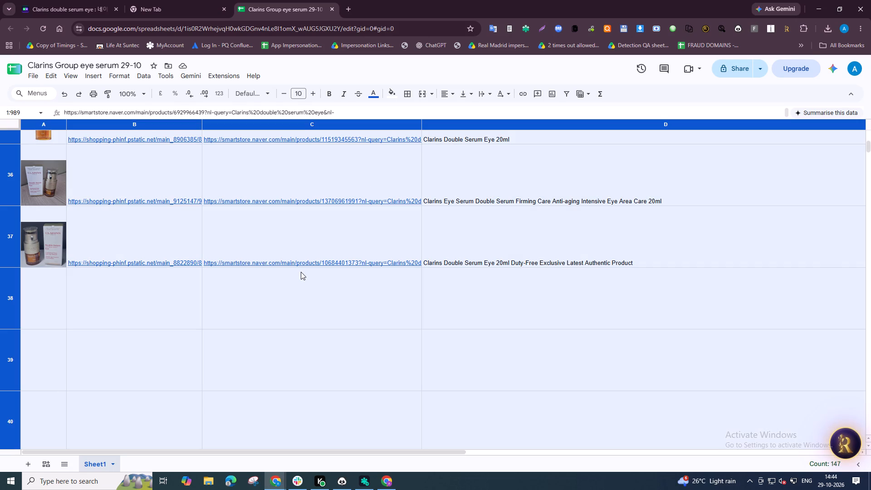
{"action": "key", "text": "ctrl+c"}
{"action": "key", "text": "alt+Tab"}
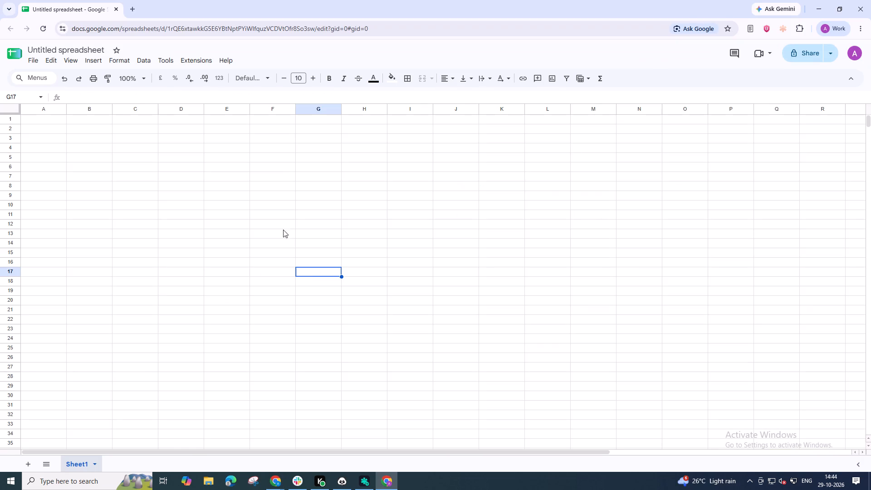
{"action": "left_click", "coordinate": [56, 120]}
{"action": "key", "text": "ctrl+v"}
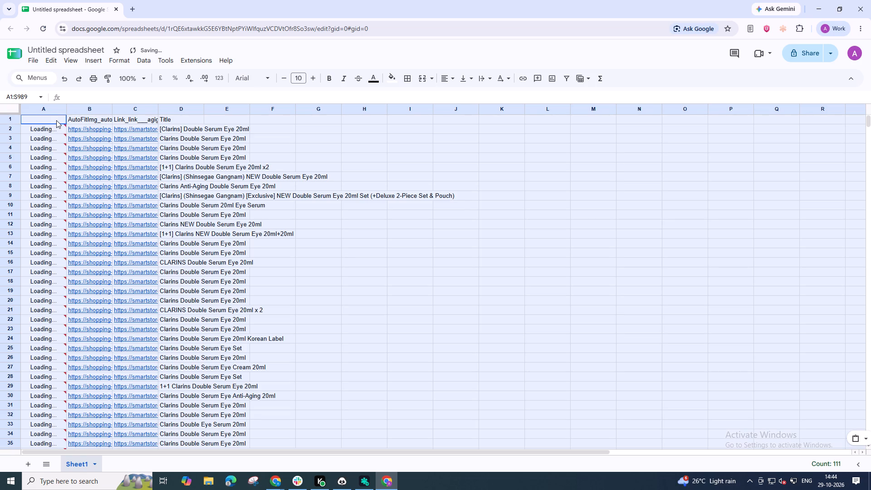
{"action": "left_click", "coordinate": [274, 158]}
{"action": "left_click", "coordinate": [837, 102]}
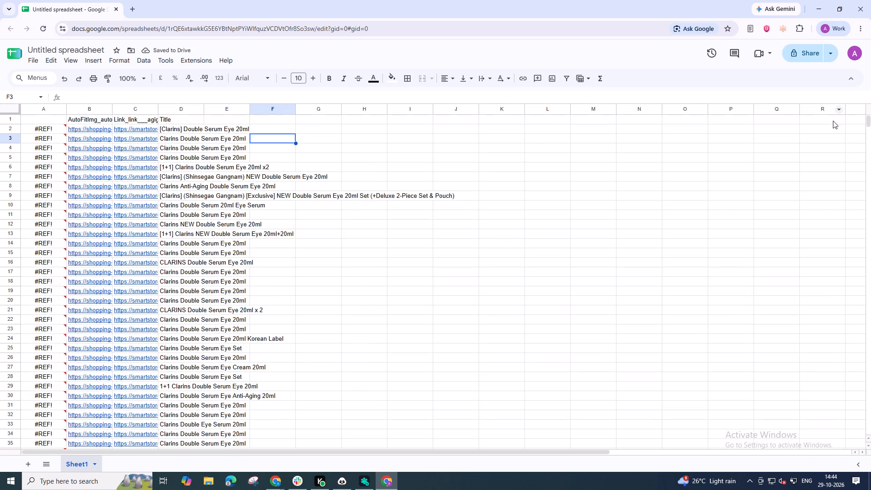
{"action": "left_click", "coordinate": [510, 252]}
Widen the title column D, the product link column C and the image link column B to show more of their contents.
{"action": "left_click", "coordinate": [193, 108]}
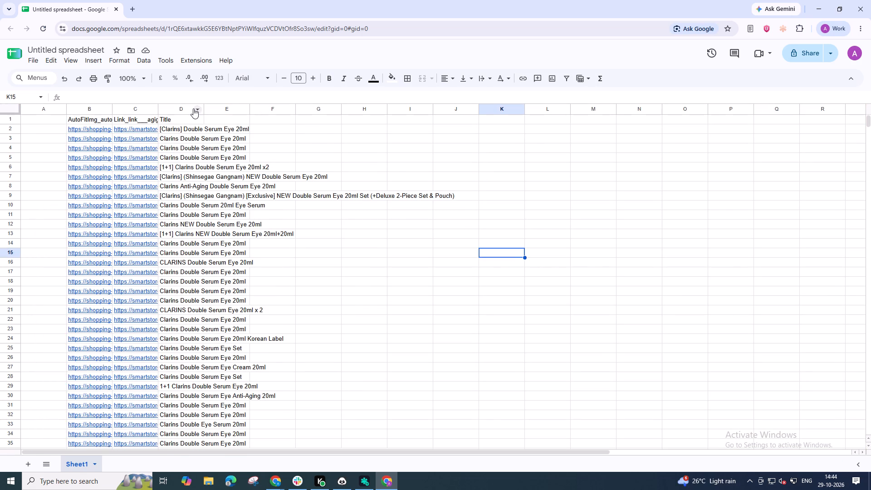
{"action": "left_click", "coordinate": [178, 110]}
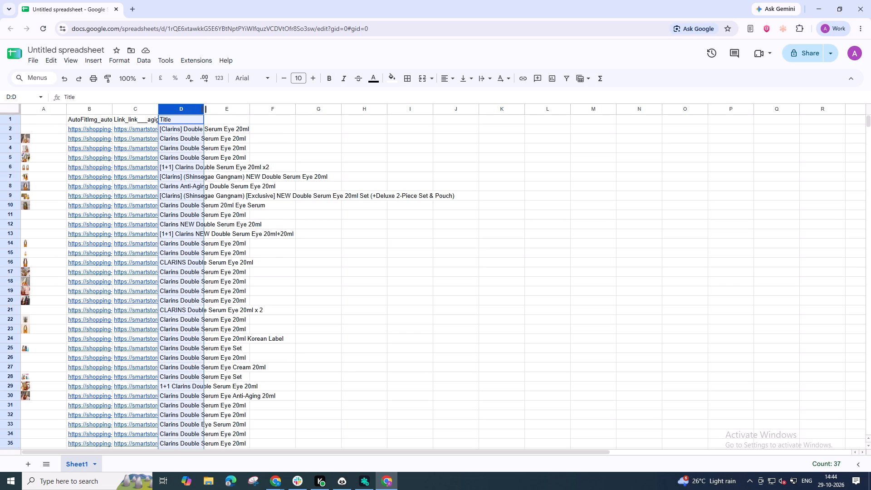
{"action": "left_click_drag", "start_coordinate": [205, 109], "coordinate": [473, 115]}
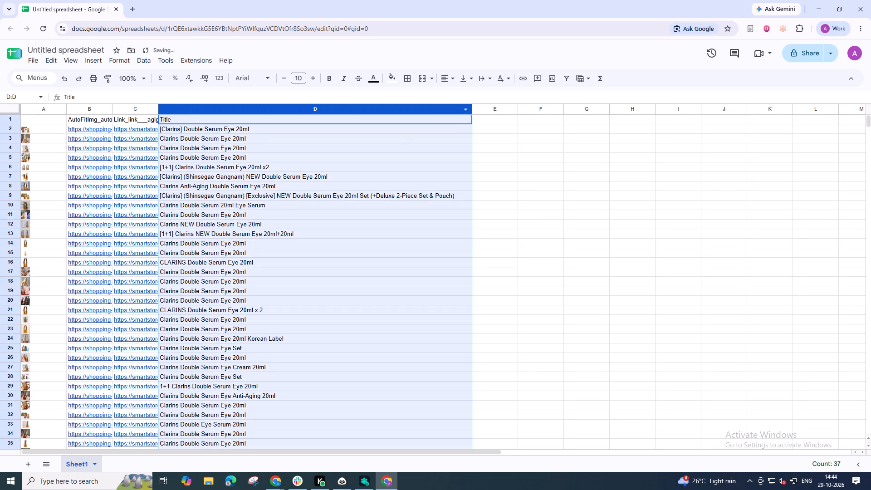
{"action": "left_click_drag", "start_coordinate": [160, 110], "coordinate": [186, 114]}
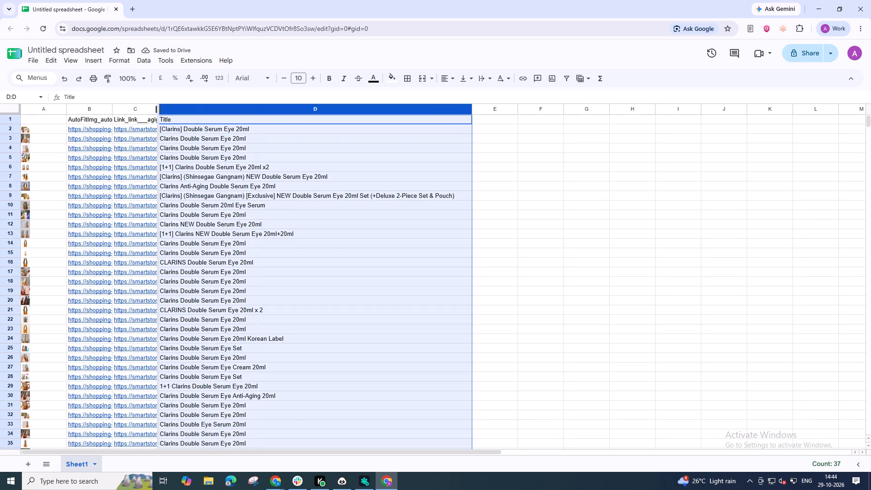
{"action": "left_click_drag", "start_coordinate": [186, 114], "coordinate": [336, 120]}
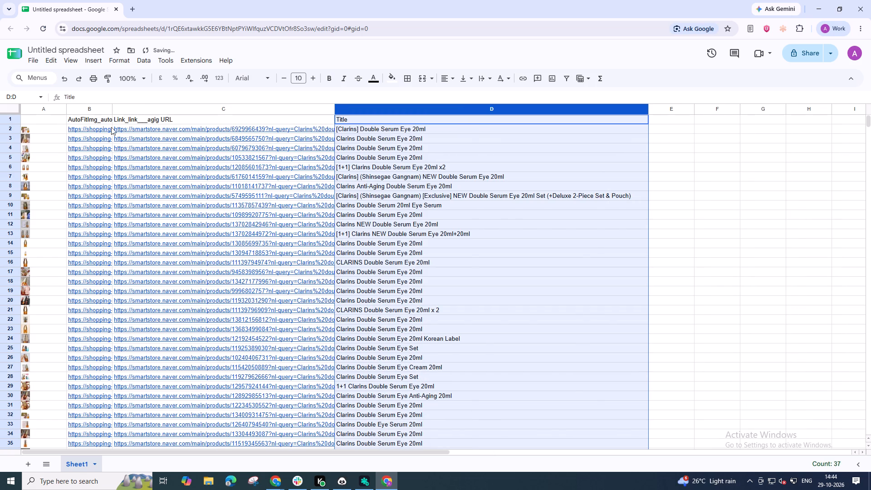
{"action": "left_click_drag", "start_coordinate": [113, 109], "coordinate": [234, 121]}
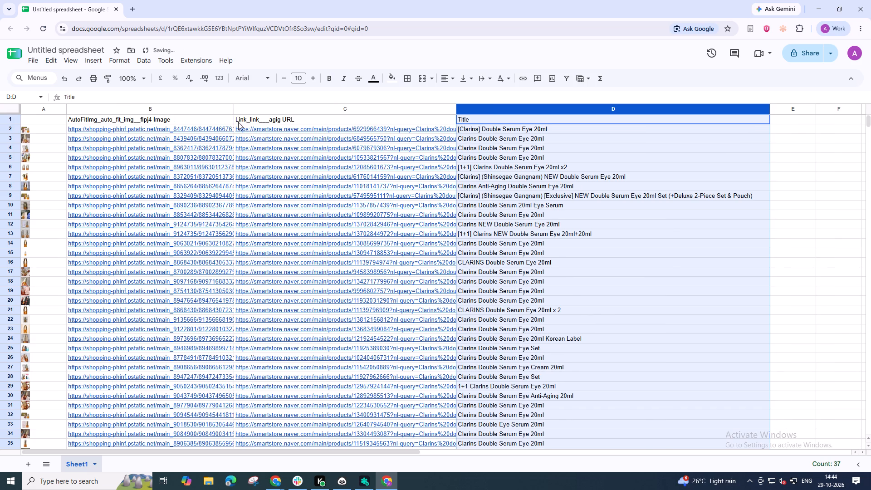
Increase the height of all rows in the sheet so the product thumbnails in column A display larger.
{"action": "left_click", "coordinate": [6, 110]}
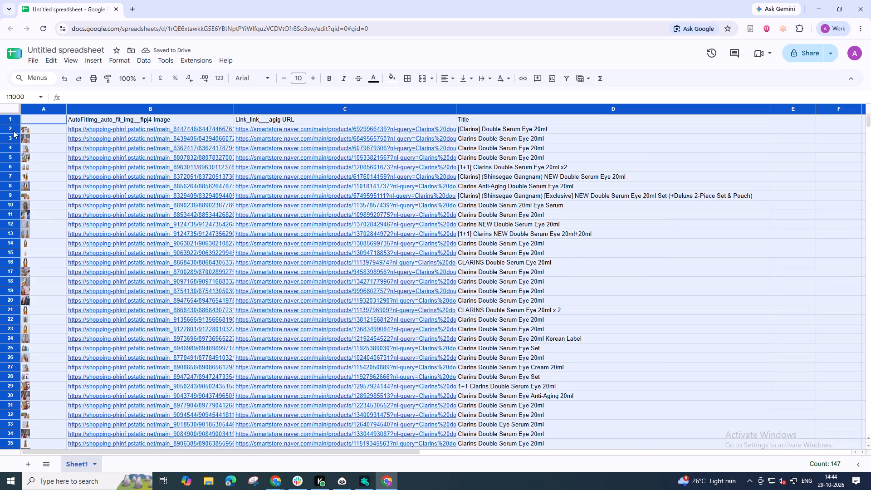
{"action": "left_click_drag", "start_coordinate": [11, 132], "coordinate": [20, 176]}
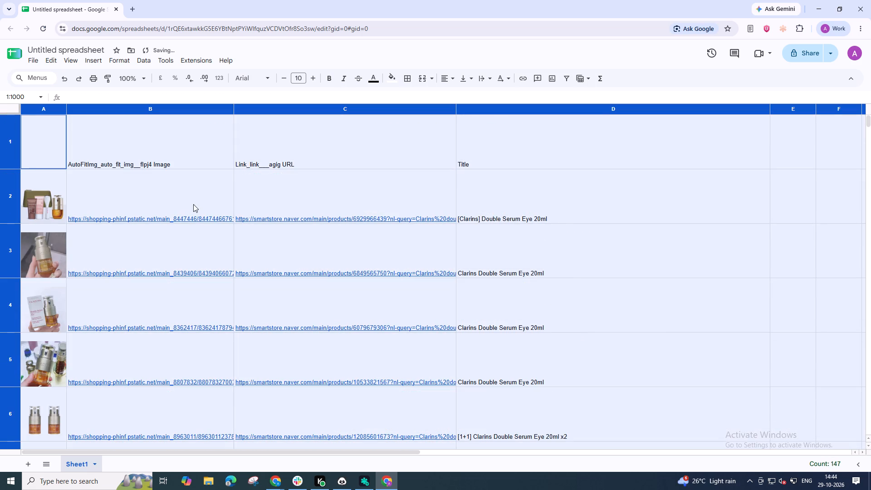
{"action": "left_click", "coordinate": [193, 204]}
Look through the pasted listings down to row 37, opening the image link in B35 to inspect the product picture at full size.
{"action": "scroll", "coordinate": [188, 212], "scroll_direction": "down", "scroll_amount": 14}
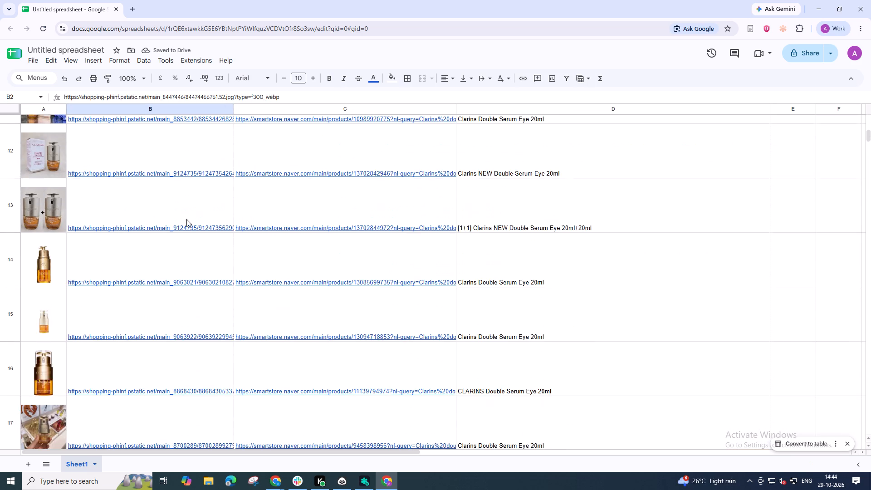
{"action": "scroll", "coordinate": [186, 219], "scroll_direction": "down", "scroll_amount": 17}
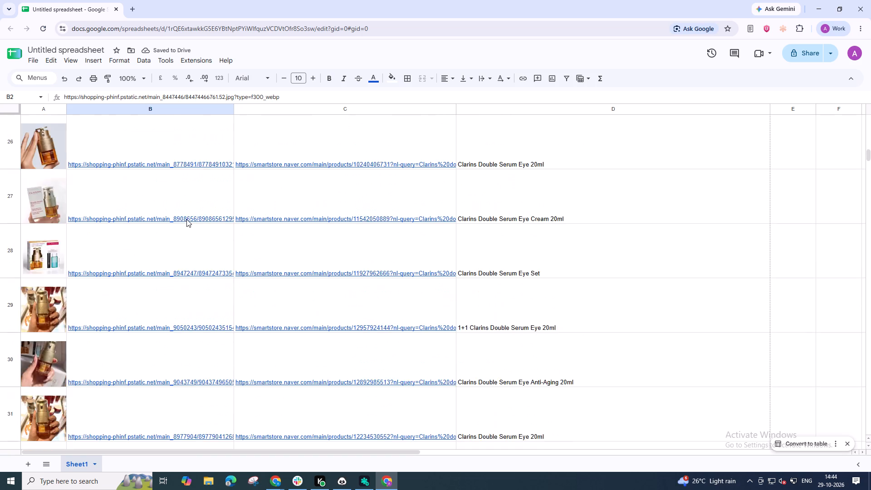
{"action": "scroll", "coordinate": [186, 219], "scroll_direction": "down", "scroll_amount": 11}
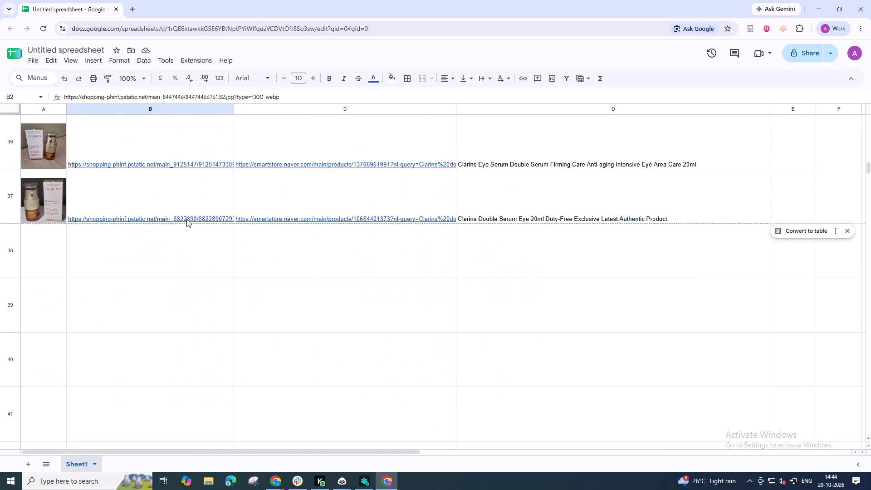
{"action": "scroll", "coordinate": [186, 219], "scroll_direction": "up", "scroll_amount": 5}
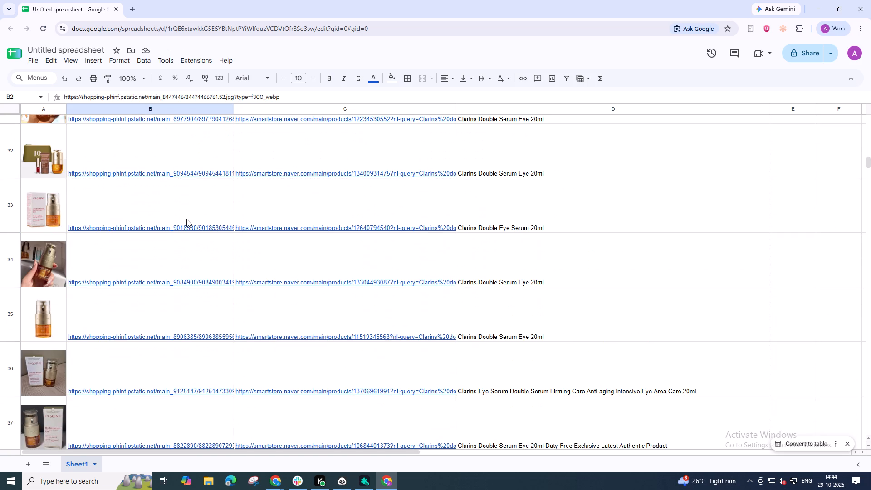
{"action": "left_click", "coordinate": [177, 310]}
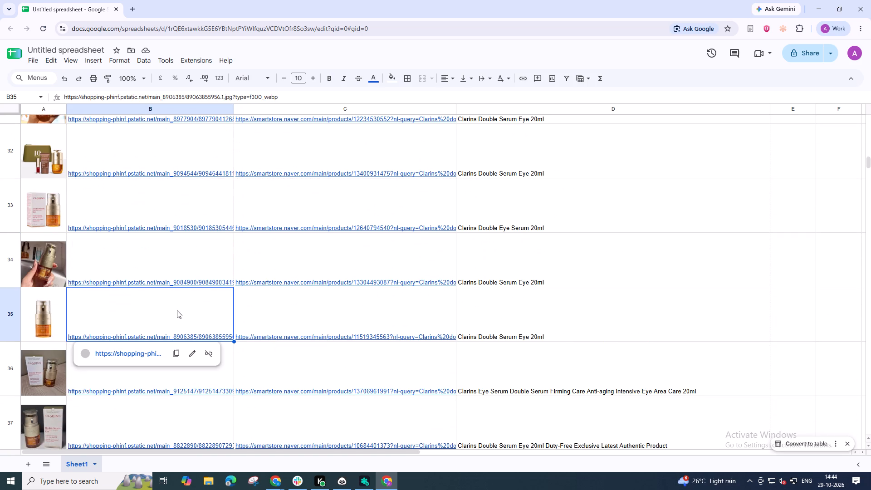
{"action": "key", "text": "alt+Return"}
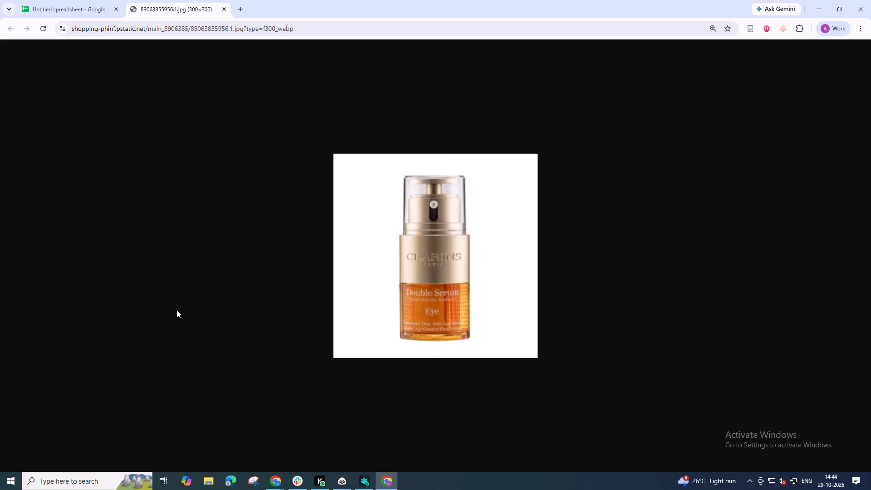
{"action": "key", "text": "ctrl+w"}
{"action": "scroll", "coordinate": [154, 304], "scroll_direction": "up", "scroll_amount": 6}
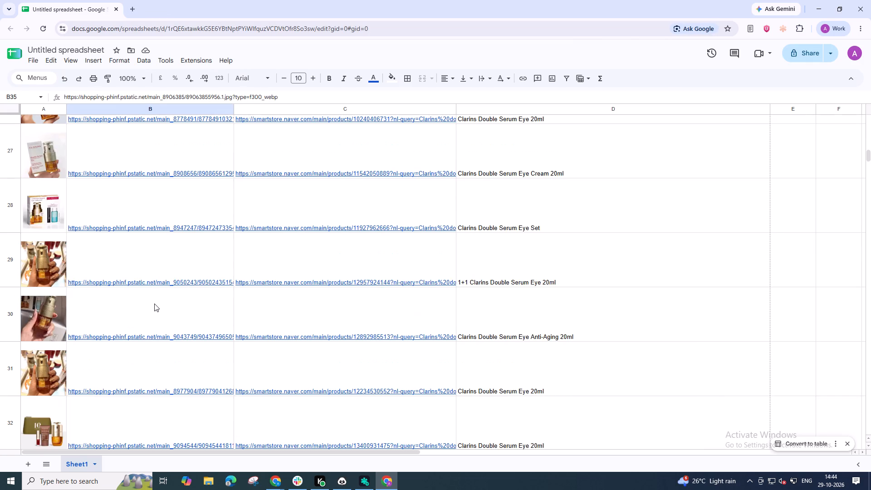
{"action": "scroll", "coordinate": [154, 304], "scroll_direction": "up", "scroll_amount": 20}
{"action": "scroll", "coordinate": [154, 304], "scroll_direction": "up", "scroll_amount": 18}
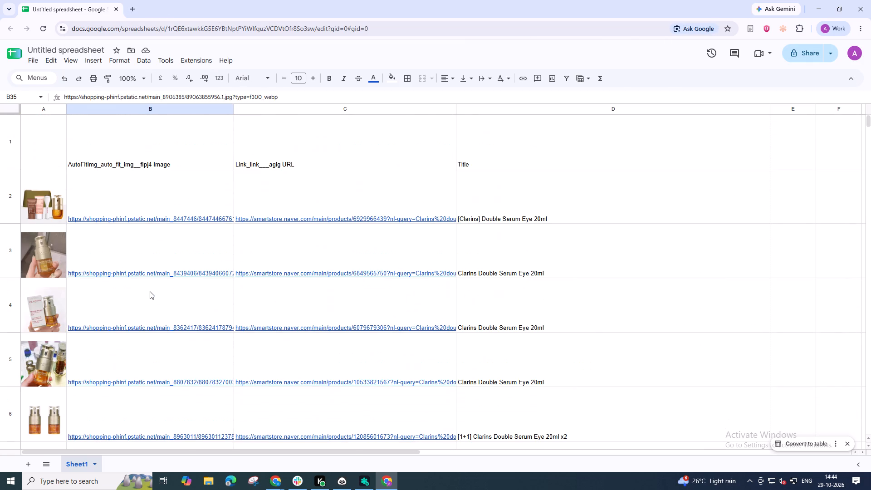
Rename the untitled spreadsheet as Clarins Group eye serum 29-10.
{"action": "triple_click", "coordinate": [57, 50]}
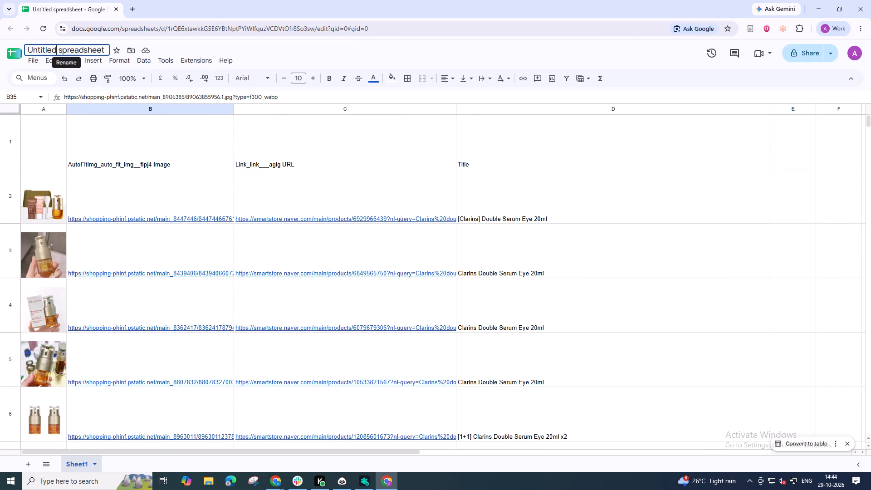
{"action": "type", "text": "Clar"}
{"action": "type", "text": "ins"}
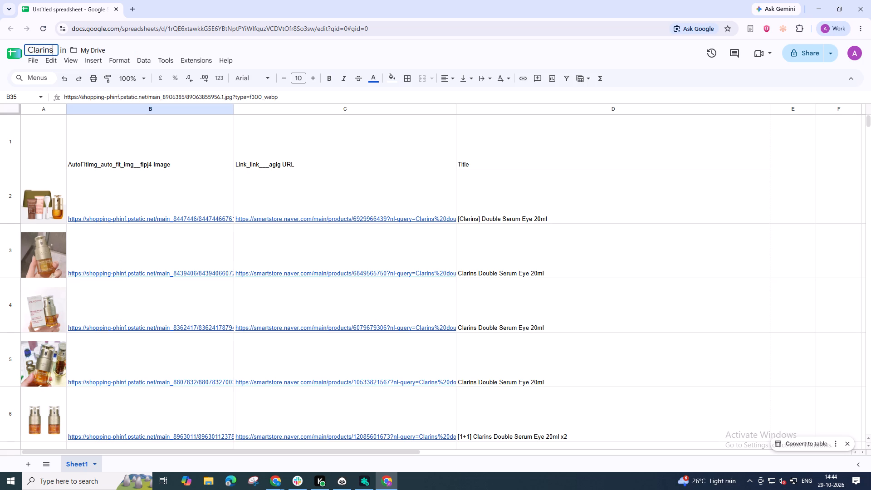
{"action": "key", "text": "space"}
{"action": "type", "text": "eye serum"}
{"action": "key", "text": "space"}
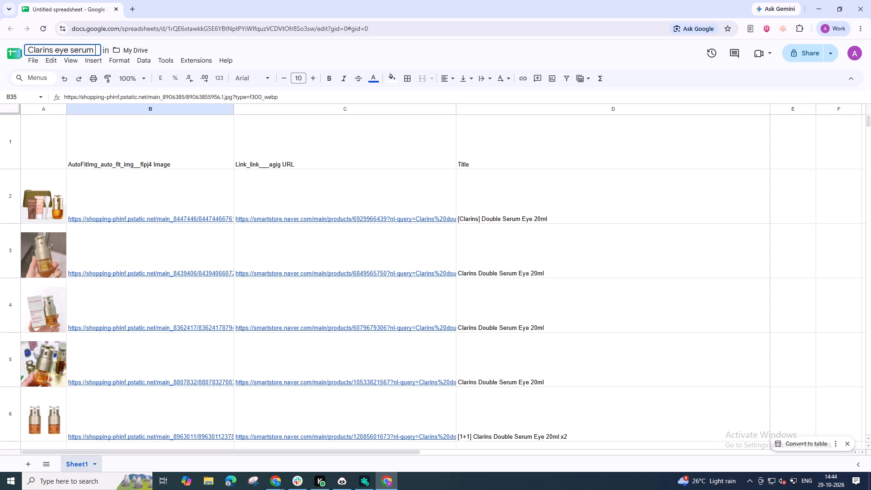
{"action": "key", "text": "2"}
{"action": "key", "text": "9"}
{"action": "key", "text": "minus"}
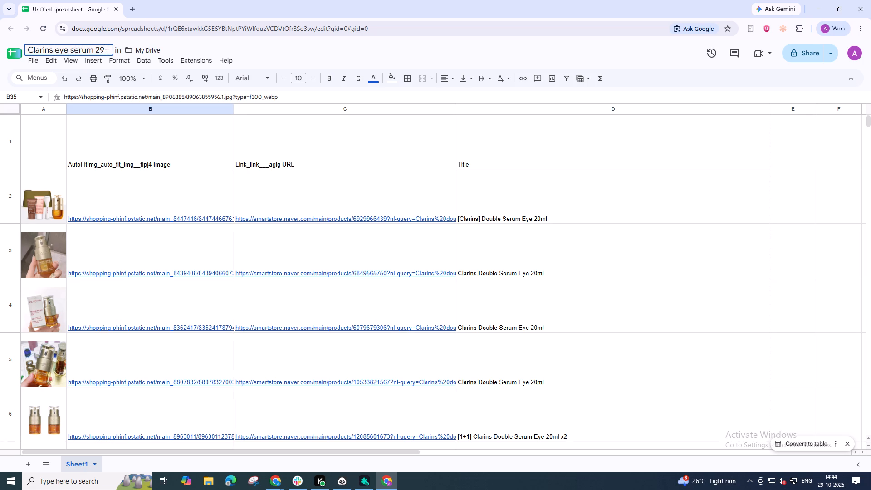
{"action": "type", "text": "10"}
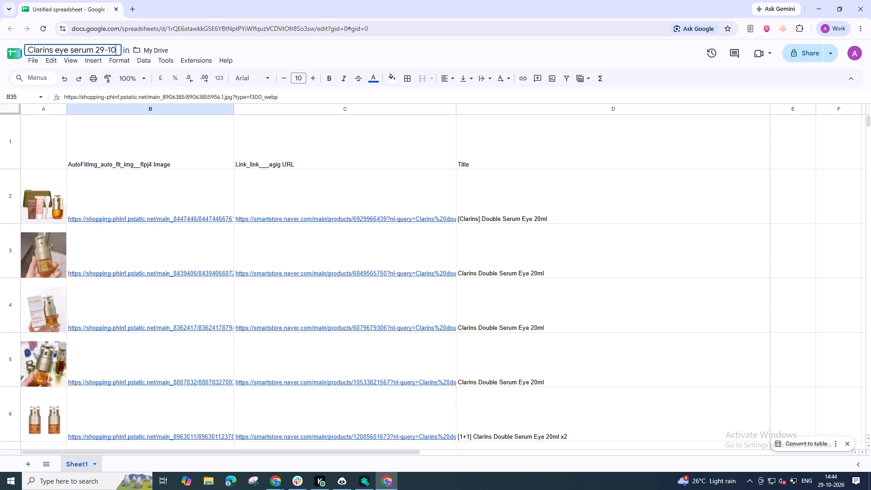
{"action": "left_click", "coordinate": [54, 46]}
{"action": "type", "text": "Group"}
{"action": "key", "text": "space"}
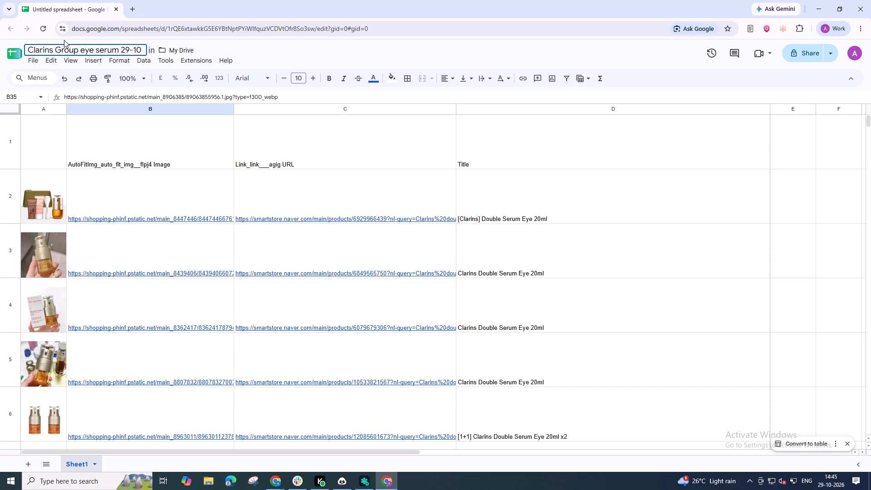
{"action": "left_click", "coordinate": [256, 237]}
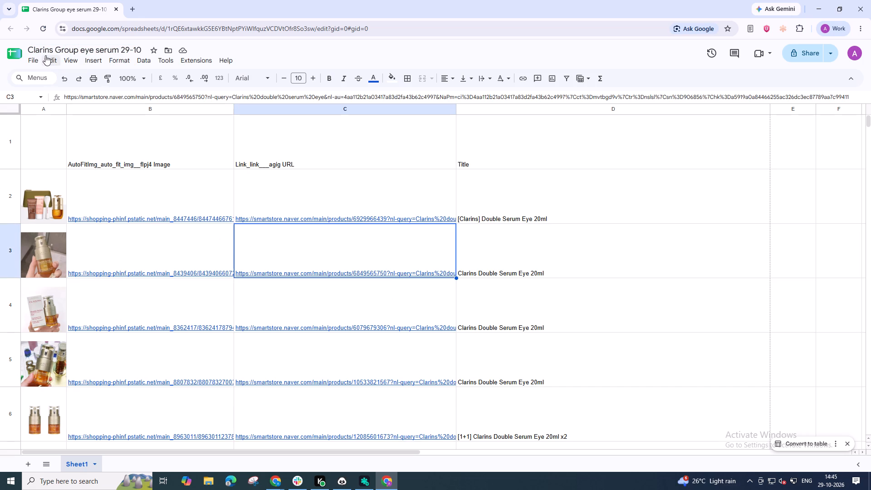
Add a shortcut to the Clarins Group eye serum 29-10 spreadsheet in My Drive.
{"action": "left_click", "coordinate": [36, 61]}
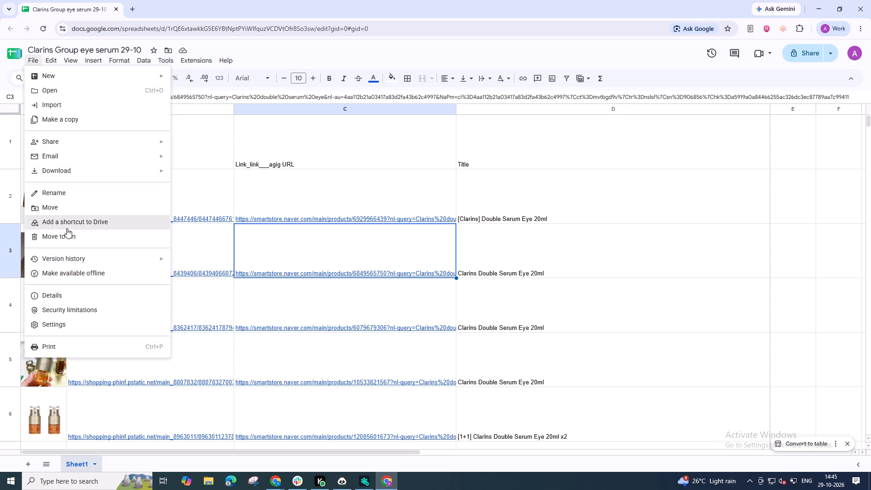
{"action": "left_click", "coordinate": [93, 222]}
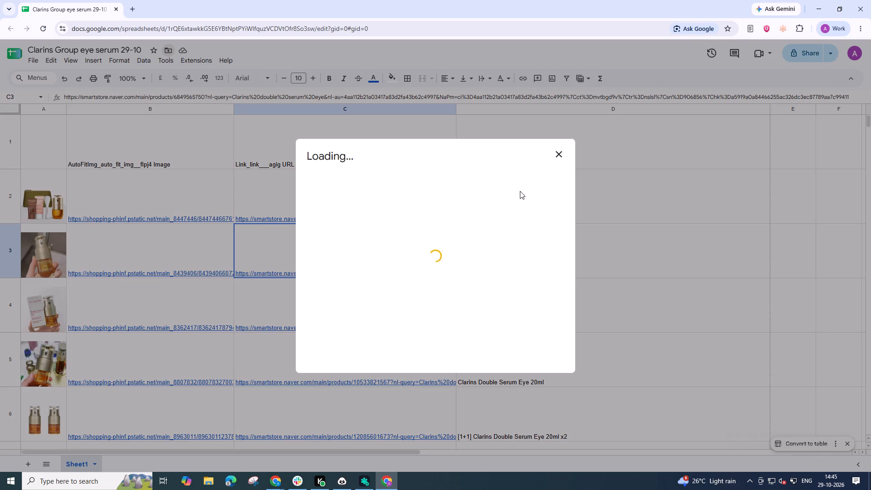
{"action": "left_click", "coordinate": [425, 180]}
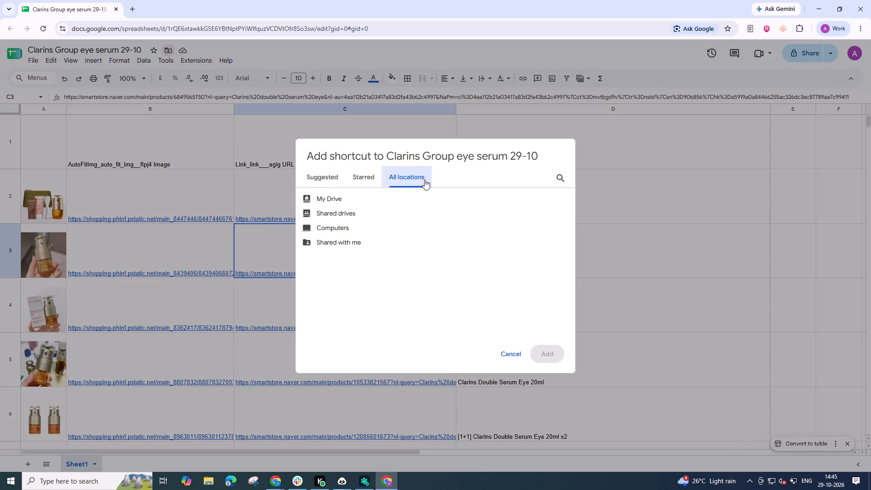
{"action": "left_click", "coordinate": [381, 201]}
{"action": "left_click", "coordinate": [549, 355]}
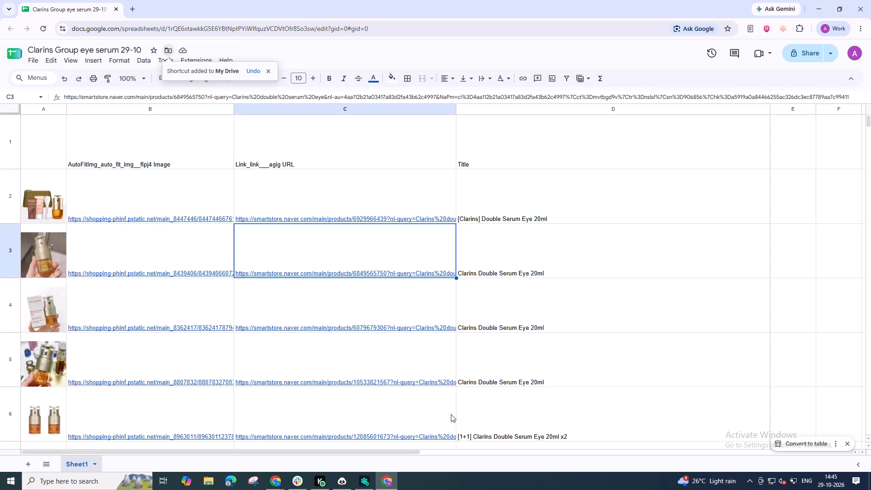
Switch to RedPoints Incidents Upshot, search the Google Drive files shared with me for 29, and import Clarins Group eye serum 29-10.
{"action": "left_click", "coordinate": [364, 483]}
{"action": "left_click", "coordinate": [361, 275]}
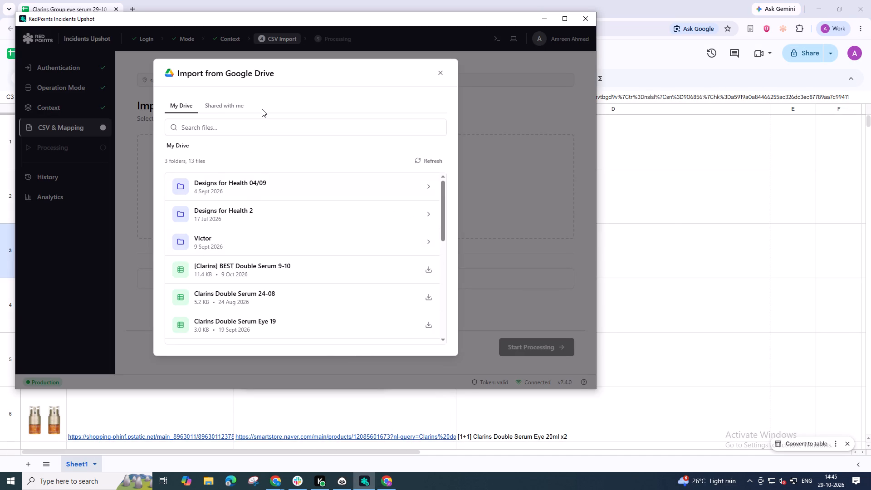
{"action": "left_click", "coordinate": [242, 104]}
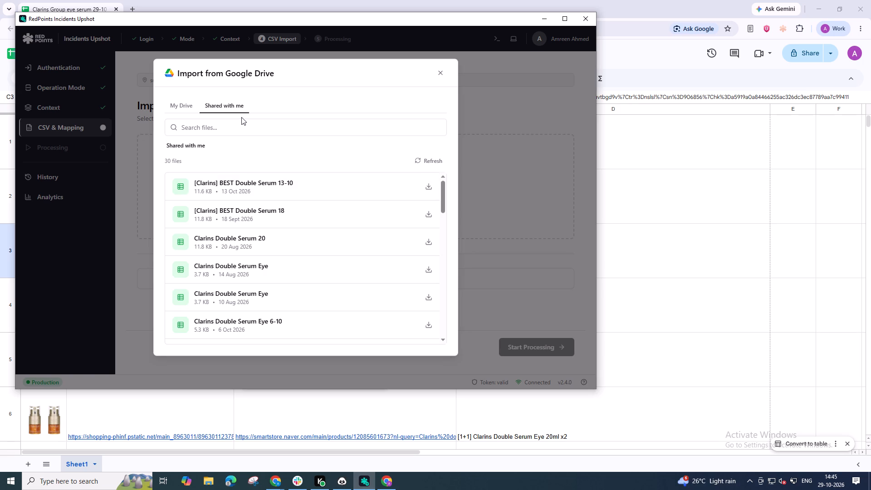
{"action": "left_click", "coordinate": [241, 117]}
{"action": "left_click", "coordinate": [241, 125]}
{"action": "key", "text": "c"}
{"action": "type", "text": "larins"}
{"action": "double_click", "coordinate": [245, 133]}
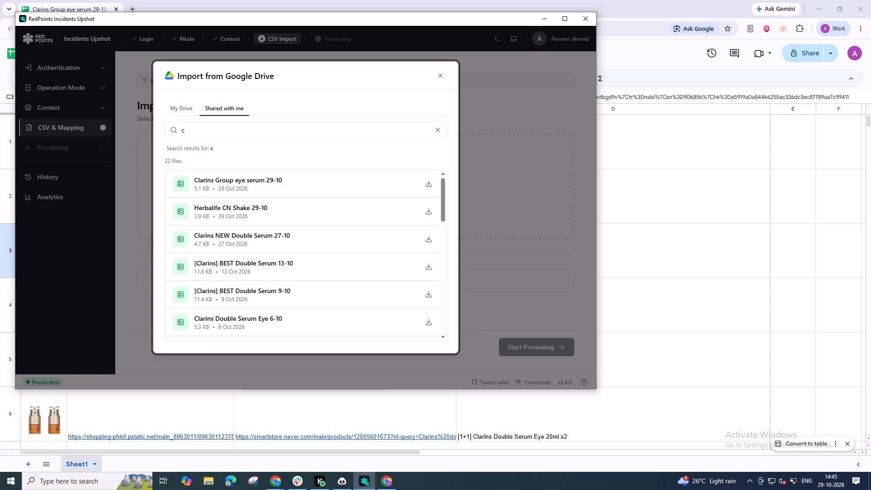
{"action": "type", "text": "2910"}
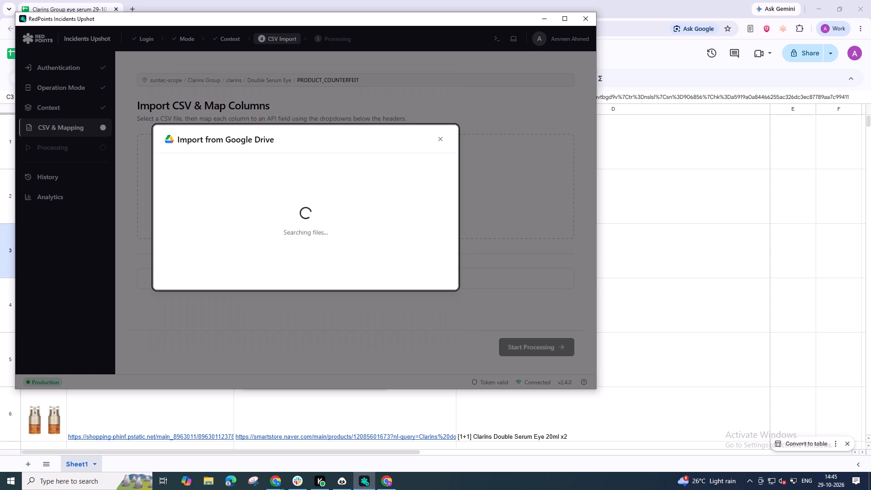
{"action": "key", "text": "BackSpace"}
{"action": "key", "text": "BackSpace"}
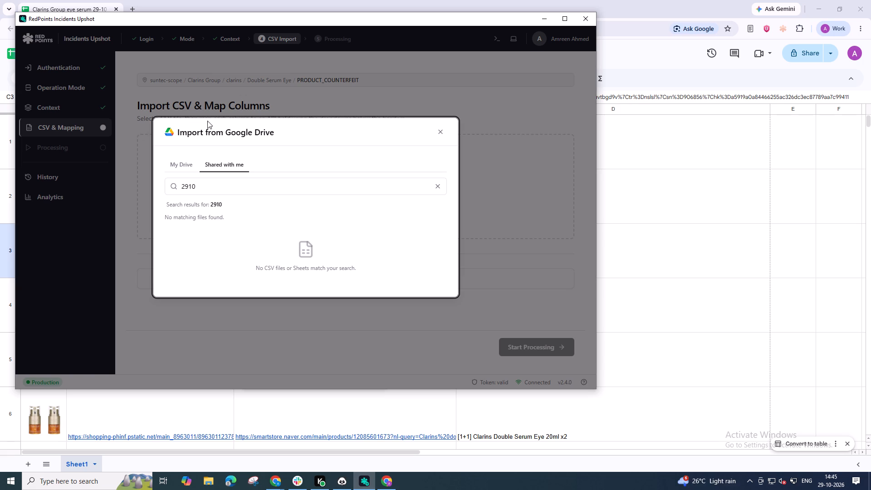
{"action": "left_click", "coordinate": [210, 181]}
{"action": "key", "text": "BackSpace"}
{"action": "key", "text": "BackSpace"}
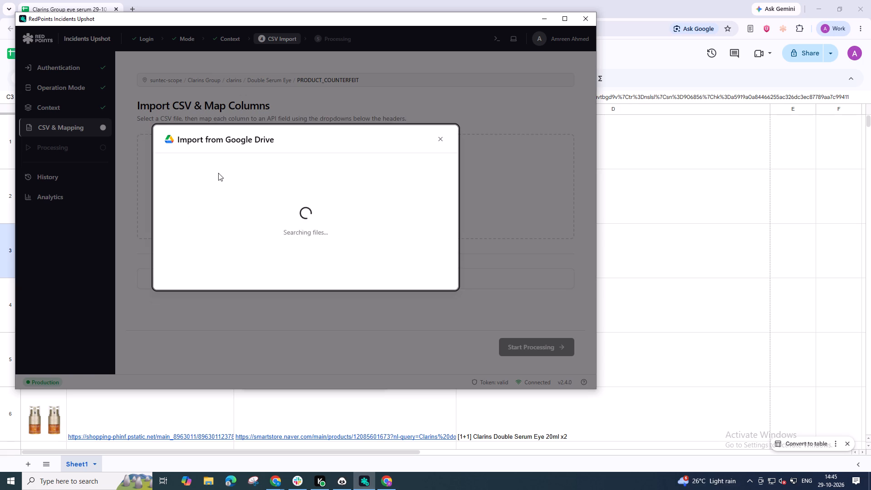
{"action": "type", "text": "-10"}
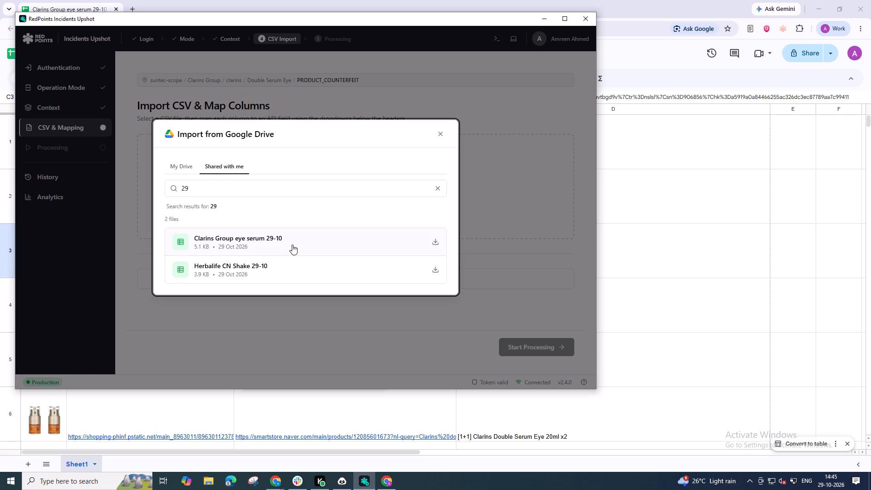
{"action": "left_click", "coordinate": [294, 245]}
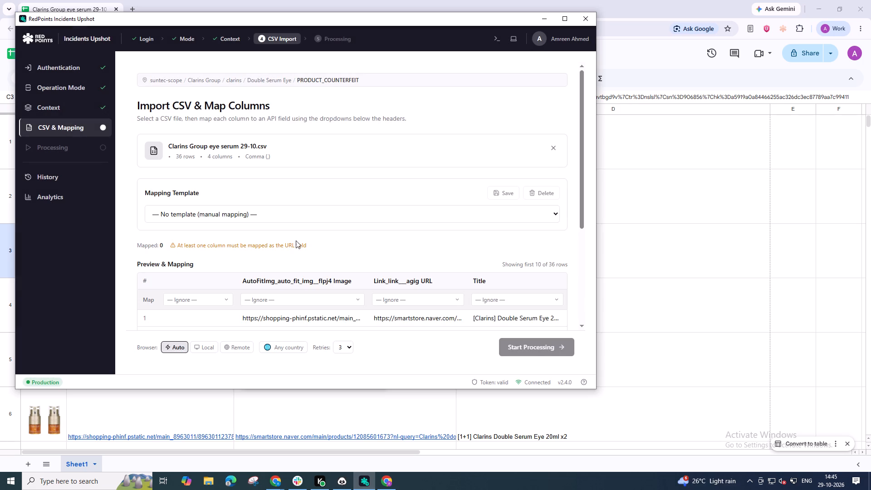
Switch to the Clarins Group eye serum 29-10 spreadsheet in Chrome and select the listing URLs in C2:C37 to check their count.
{"action": "left_click", "coordinate": [674, 170]}
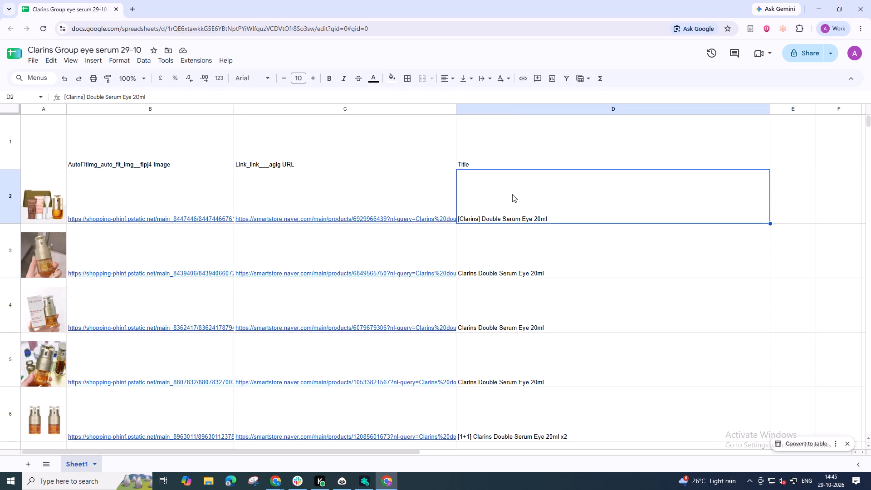
{"action": "key", "text": "Left"}
{"action": "key", "text": "ctrl+shift+Down"}
Back in RedPoints Incidents Upshot, map the image column to imageFile, the link column to URL and the Title column to Title.
{"action": "key", "text": "alt+Tab"}
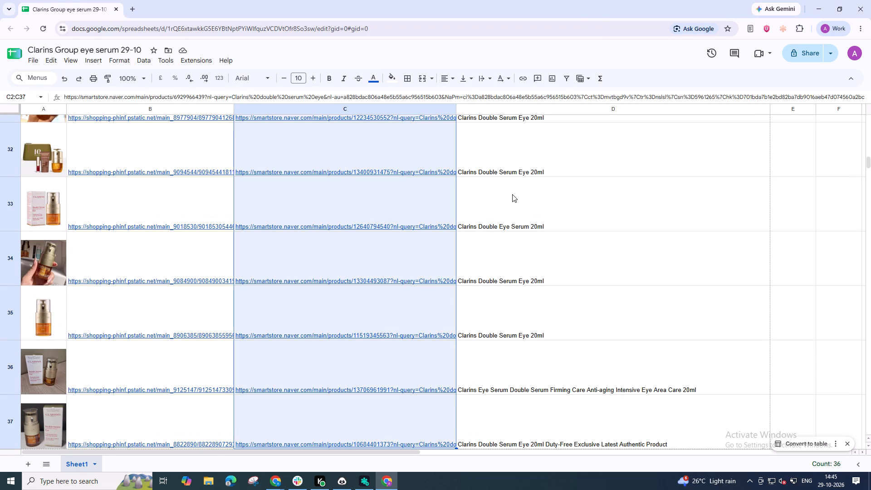
{"action": "scroll", "coordinate": [304, 255], "scroll_direction": "down", "scroll_amount": 5}
{"action": "left_click", "coordinate": [318, 143]}
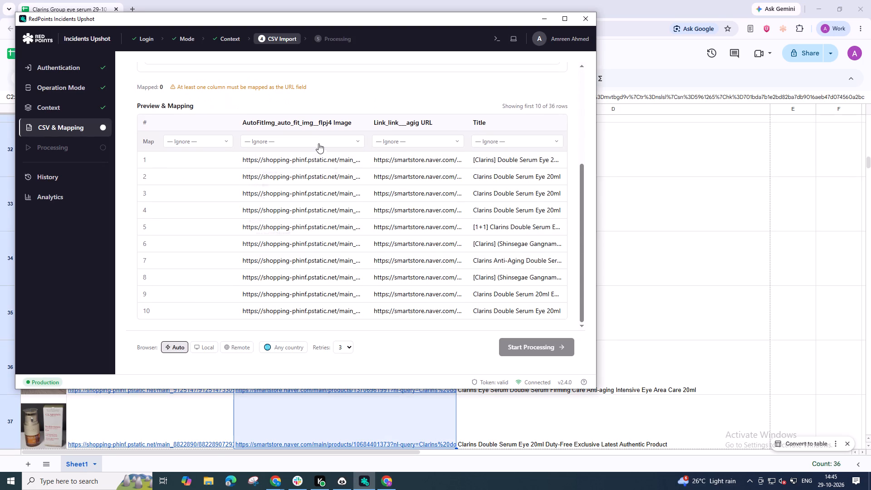
{"action": "type", "text": "image"}
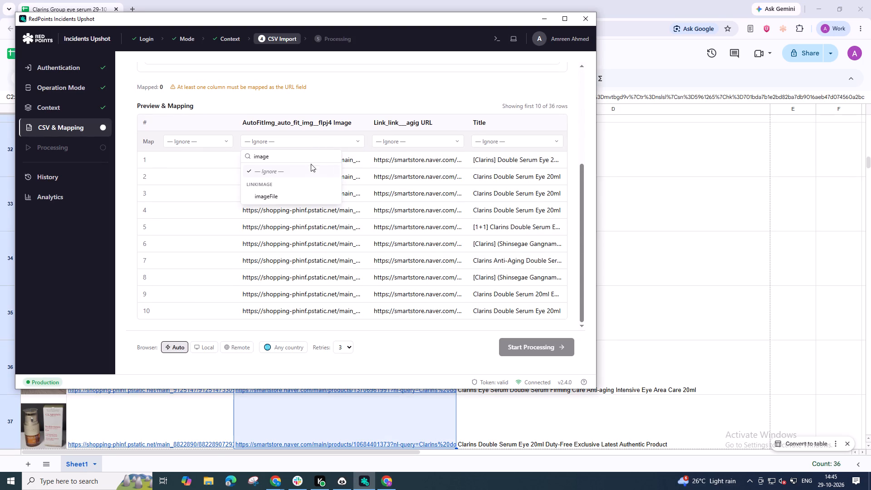
{"action": "left_click", "coordinate": [315, 196]}
{"action": "left_click", "coordinate": [426, 140]}
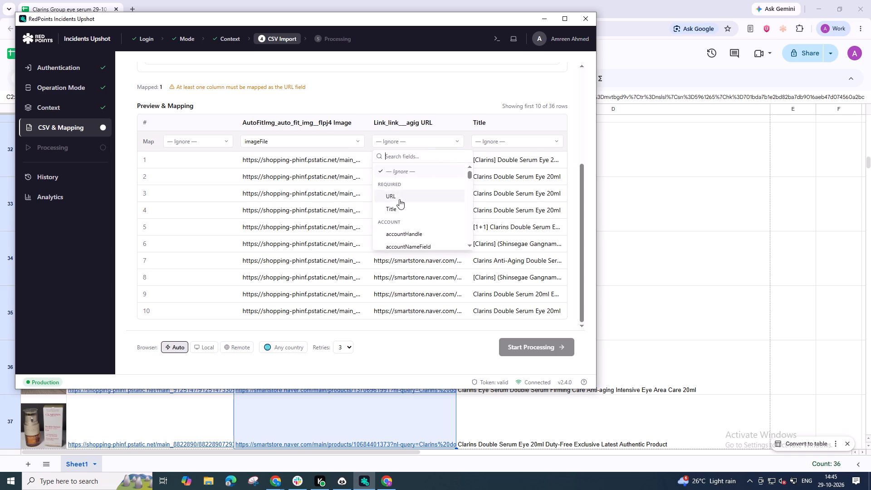
{"action": "left_click", "coordinate": [397, 198]}
{"action": "left_click", "coordinate": [485, 138]}
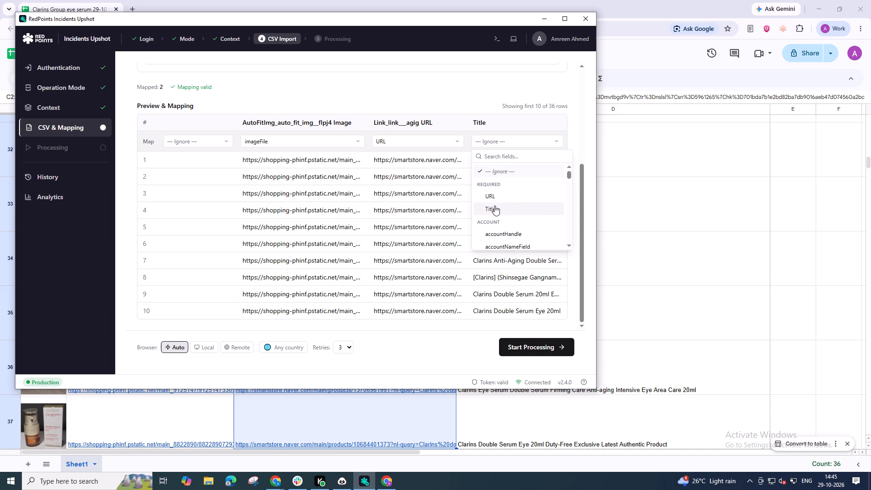
{"action": "left_click", "coordinate": [494, 206]}
Save the column mapping as a new mapping template named Eye serum 29-10.
{"action": "scroll", "coordinate": [440, 233], "scroll_direction": "up", "scroll_amount": 7}
{"action": "left_click", "coordinate": [494, 193]}
{"action": "left_click", "coordinate": [296, 222]}
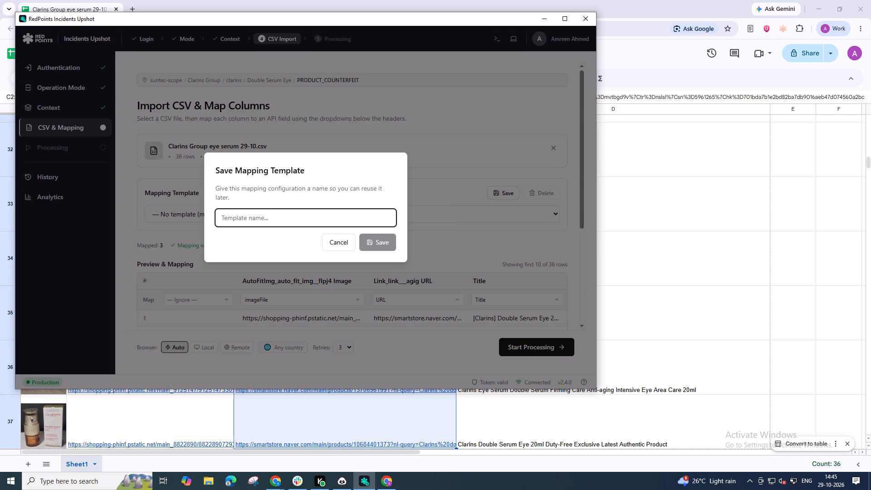
{"action": "type", "text": "Eye sery"}
{"action": "key", "text": "BackSpace"}
{"action": "type", "text": "um 2-"}
{"action": "key", "text": "BackSpace"}
{"action": "type", "text": "9-10"}
{"action": "left_click", "coordinate": [390, 240]}
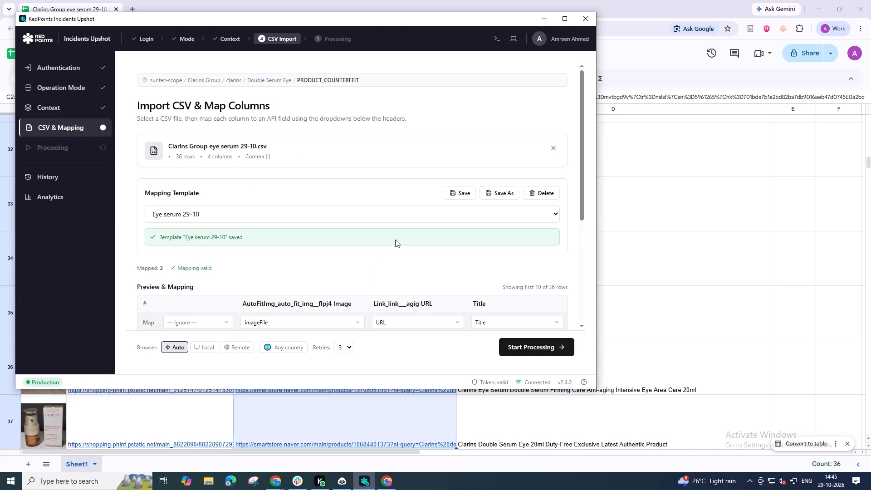
Review the mapping preview and inspect the full-size product image linked in B37 of the Chrome spreadsheet.
{"action": "scroll", "coordinate": [399, 242], "scroll_direction": "down", "scroll_amount": 2}
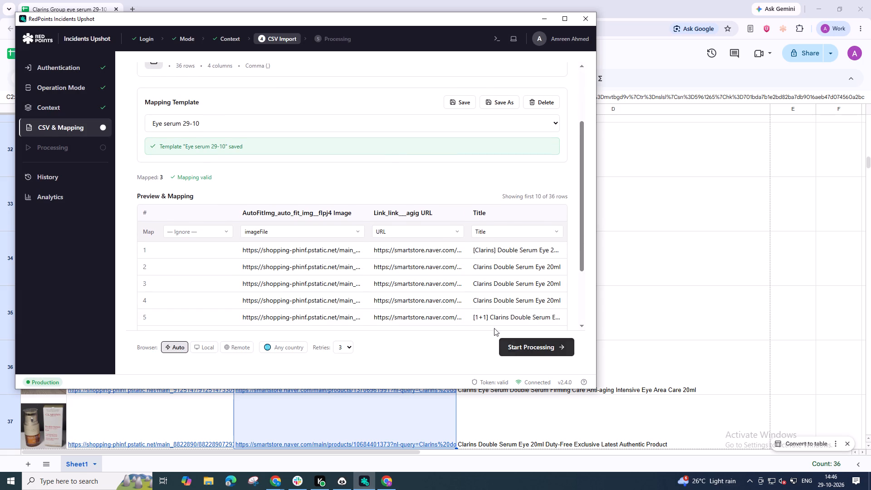
{"action": "scroll", "coordinate": [471, 309], "scroll_direction": "up", "scroll_amount": 4}
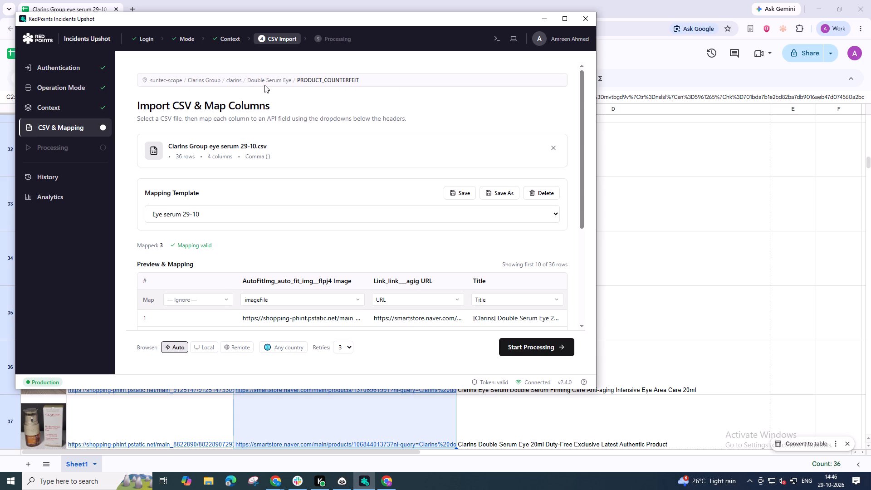
{"action": "left_click", "coordinate": [189, 421]}
{"action": "key", "text": "alt+Return"}
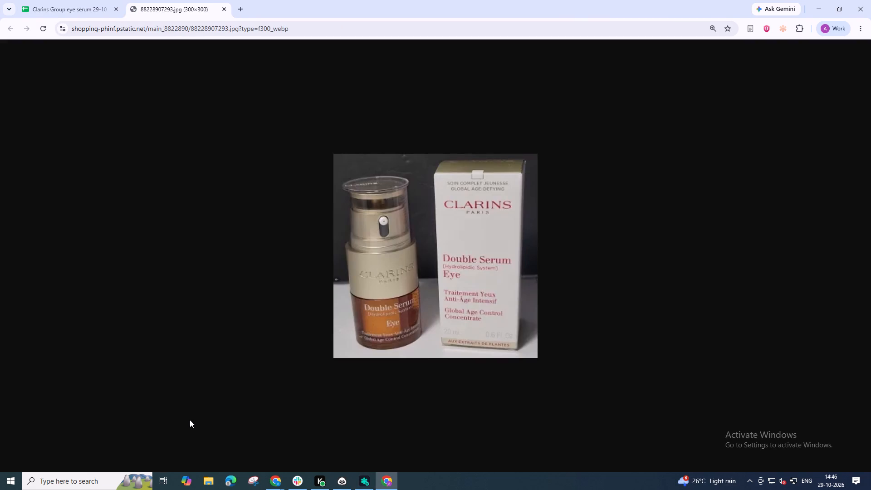
{"action": "key", "text": "ctrl+w"}
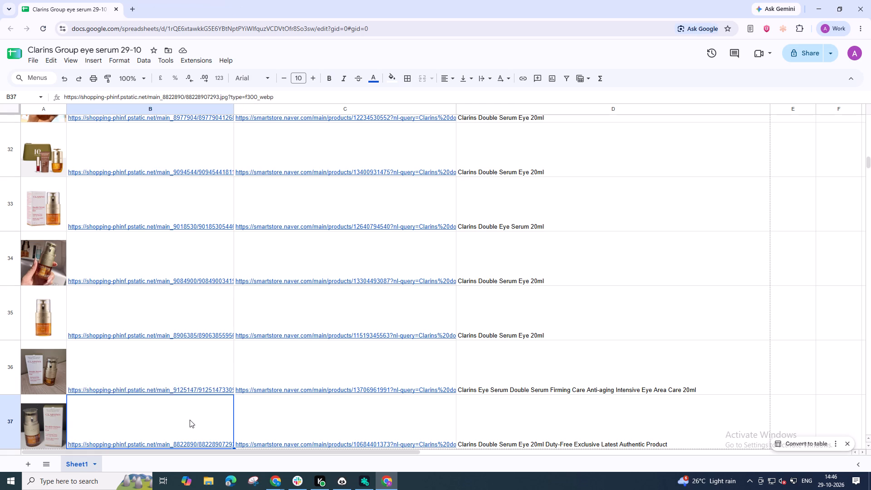
Return to RedPoints Incidents Upshot and start processing the imported Clarins Group eye serum 29-10 listings.
{"action": "key", "text": "alt+Tab"}
{"action": "left_click", "coordinate": [529, 343]}
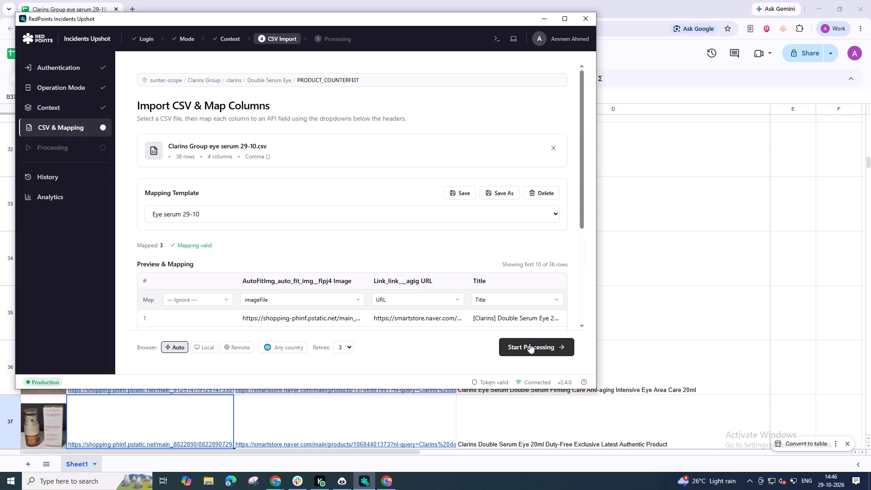
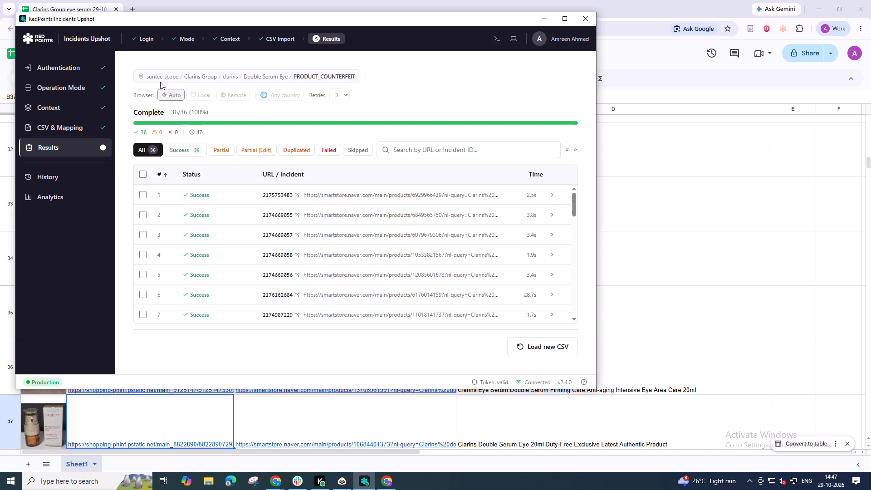
Switch to Chrome, copy the web address of the Clarins Group eye serum 29-10 spreadsheet and close its window.
{"action": "scroll", "coordinate": [82, 17], "scroll_direction": "down", "scroll_amount": 20}
{"action": "scroll", "coordinate": [82, 17], "scroll_direction": "down", "scroll_amount": 6}
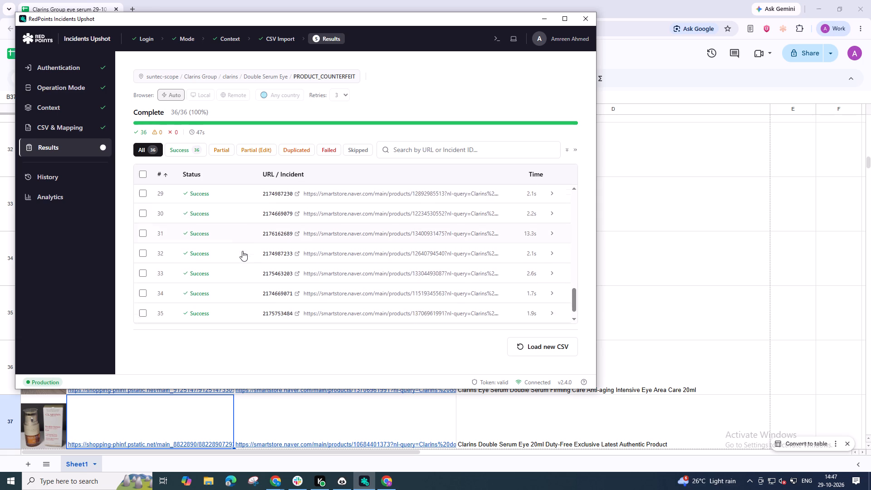
{"action": "scroll", "coordinate": [242, 251], "scroll_direction": "down", "scroll_amount": 20}
{"action": "left_click", "coordinate": [543, 20]}
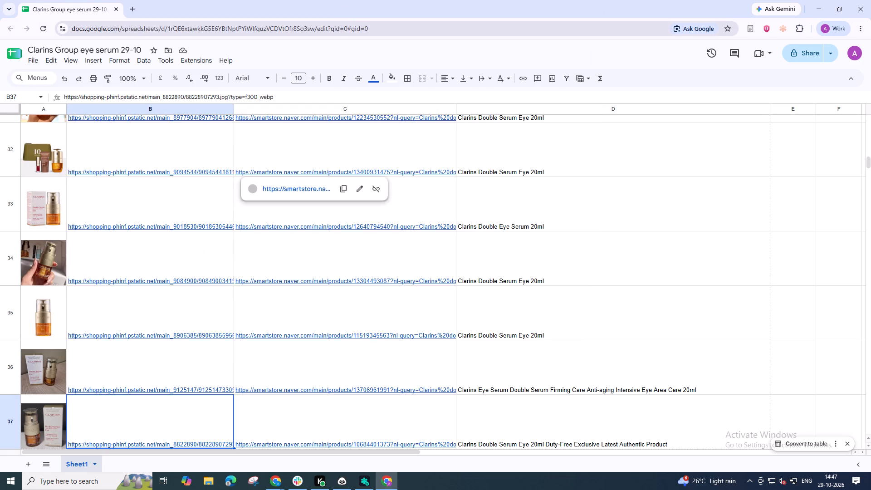
{"action": "left_click", "coordinate": [354, 27]}
{"action": "key", "text": "ctrl+c"}
{"action": "key", "text": "ctrl+c"}
{"action": "key", "text": "ctrl+c"}
{"action": "left_click", "coordinate": [870, 0]}
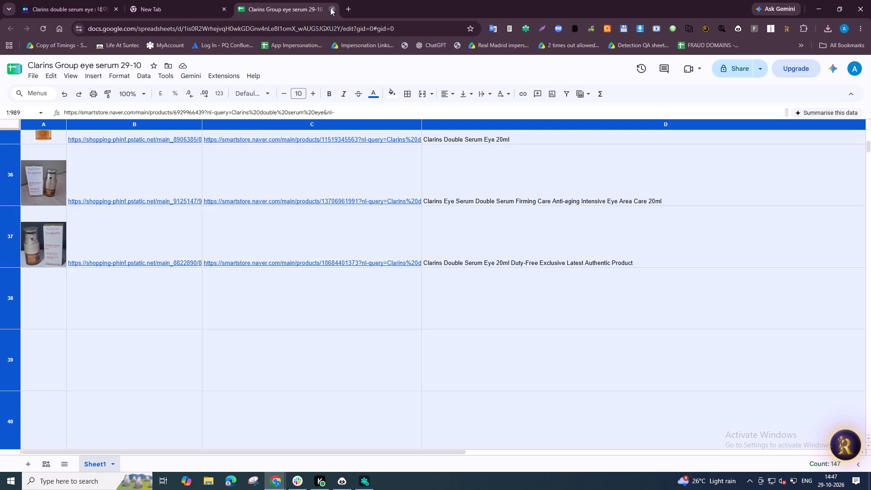
Close the other Clarins spreadsheet copy, the new tab, the Naver search tab and the scraper's Data Table window.
{"action": "left_click", "coordinate": [330, 8]}
{"action": "left_click", "coordinate": [225, 9]}
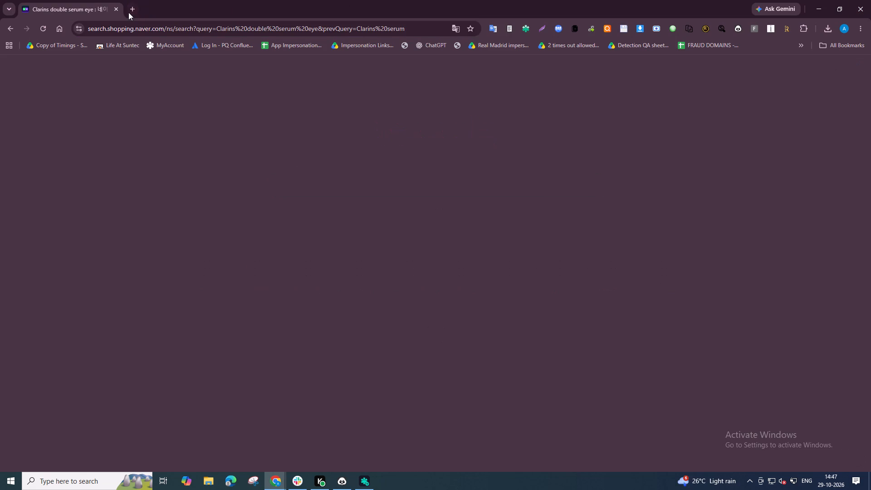
{"action": "left_click", "coordinate": [113, 10]}
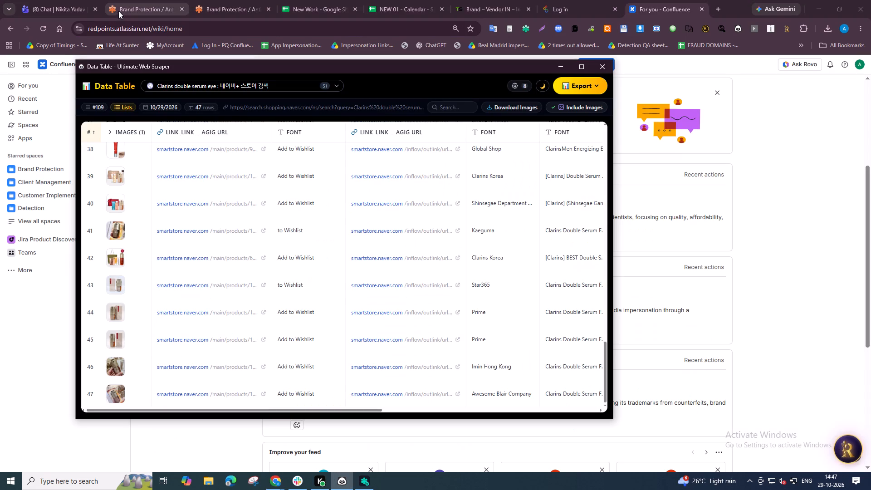
{"action": "left_click", "coordinate": [597, 66]}
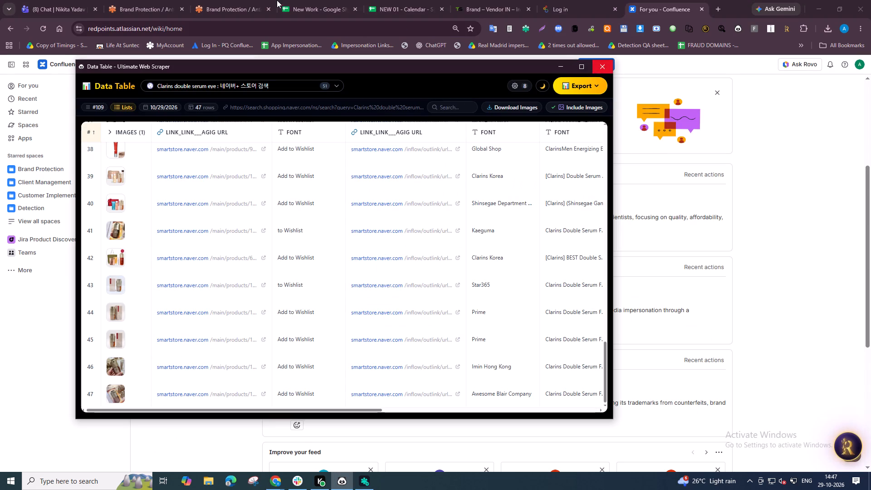
In the New Work spreadsheet's Automation sheet, paste the copied link into C56 and fill D56 with the status Sucessfull.
{"action": "left_click", "coordinate": [278, 0]}
{"action": "left_click", "coordinate": [294, 0]}
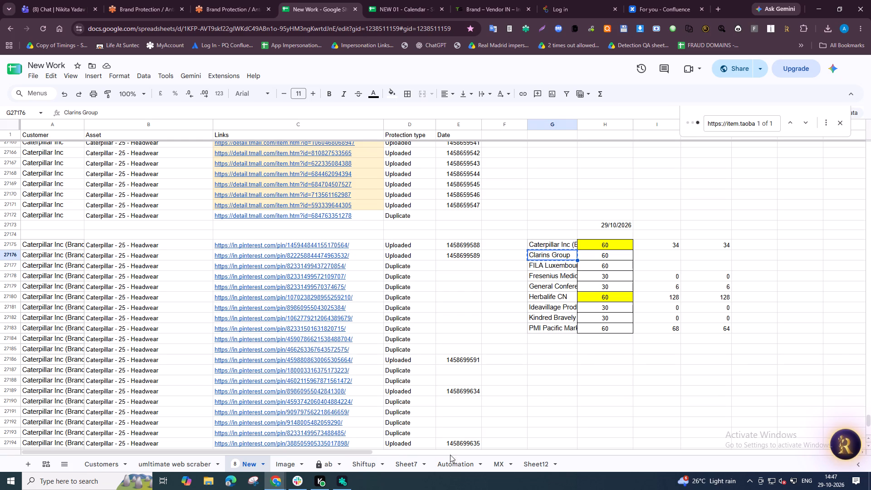
{"action": "left_click", "coordinate": [467, 463]}
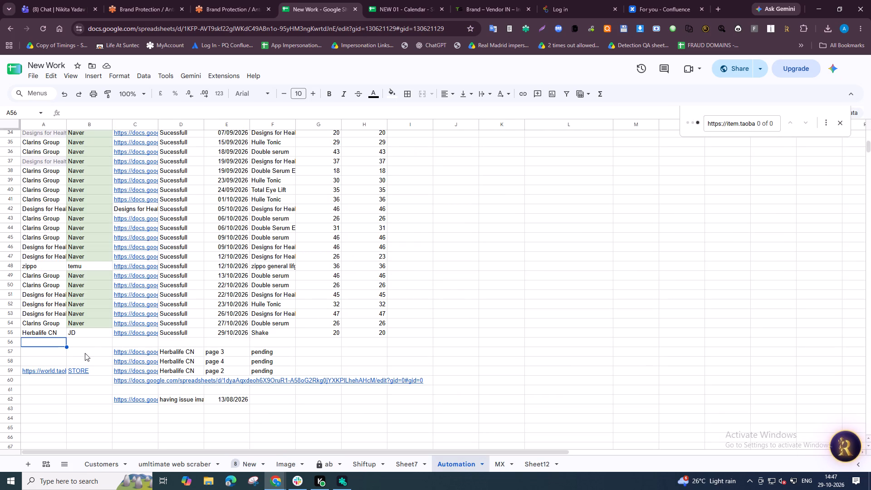
{"action": "left_click", "coordinate": [153, 341]}
{"action": "key", "text": "ctrl+v"}
{"action": "left_click", "coordinate": [188, 341]}
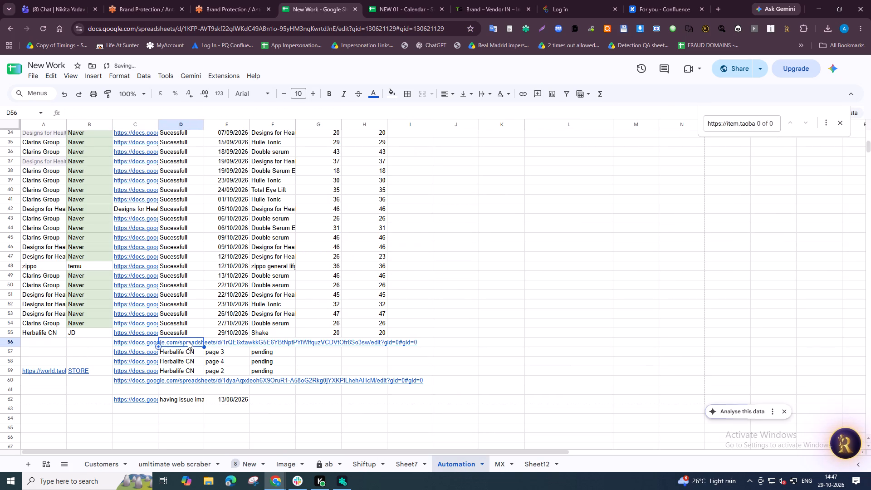
{"action": "key", "text": "ctrl+d"}
Enter the date 29/10/2026 in E56 and copy Double Serum Eye from F44 into F56.
{"action": "left_click", "coordinate": [228, 337]}
{"action": "key", "text": "Down"}
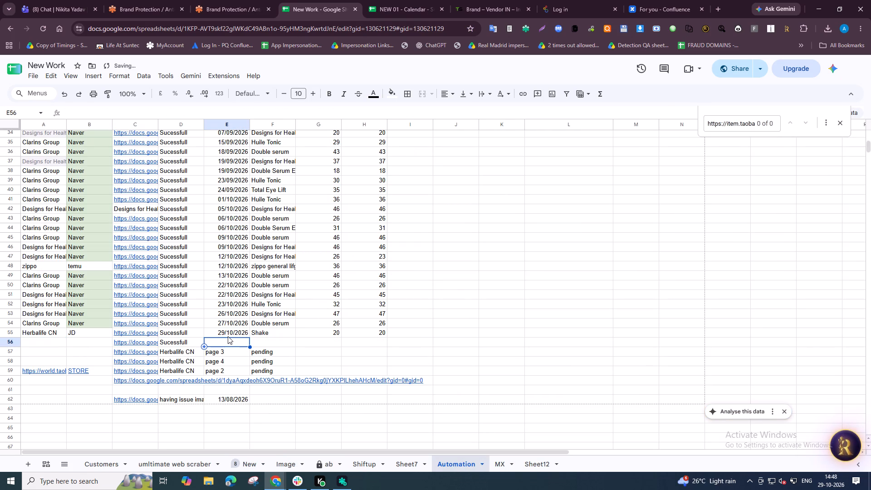
{"action": "key", "text": "ctrl+semicolon"}
{"action": "key", "text": "Right"}
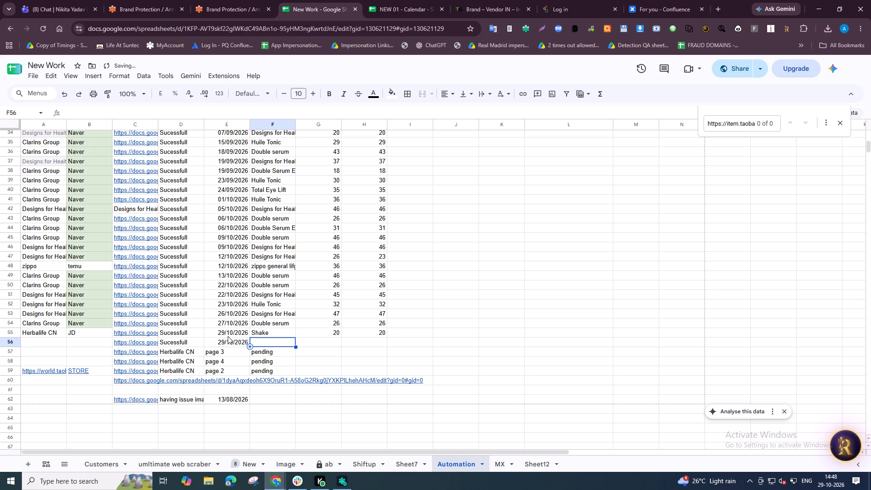
{"action": "left_click", "coordinate": [274, 227]}
{"action": "key", "text": "ctrl+c"}
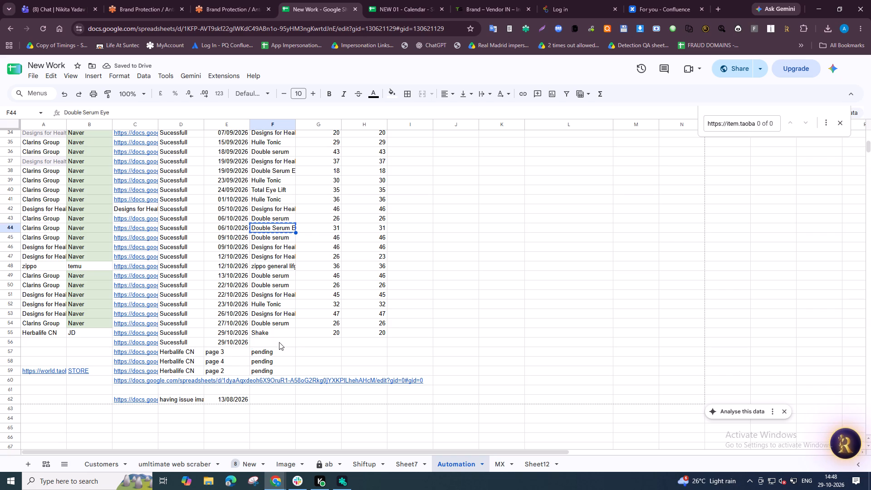
{"action": "left_click", "coordinate": [279, 339]}
{"action": "key", "text": "ctrl+v"}
Enter 36 in both count cells of the new entry, G56 and H56.
{"action": "left_click", "coordinate": [322, 343]}
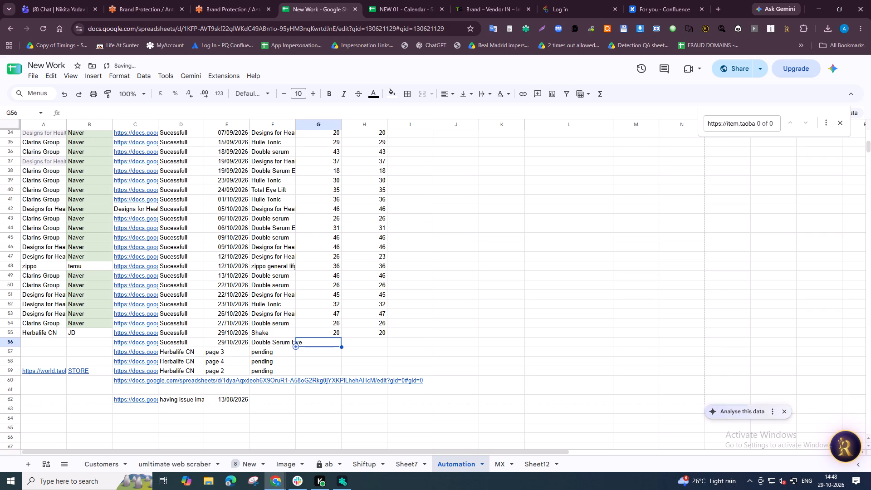
{"action": "type", "text": "36"}
{"action": "key", "text": "Right"}
{"action": "type", "text": "36"}
{"action": "key", "text": "Down"}
Copy the customer name Clarins Group from A54 into A56.
{"action": "key", "text": "Down"}
{"action": "key", "text": "Down"}
{"action": "key", "text": "Down"}
{"action": "key", "text": "Down"}
{"action": "key", "text": "Down"}
{"action": "key", "text": "Down"}
{"action": "key", "text": "Down"}
{"action": "key", "text": "Down"}
{"action": "key", "text": "Down"}
{"action": "key", "text": "Down"}
{"action": "key", "text": "Down"}
{"action": "key", "text": "Down"}
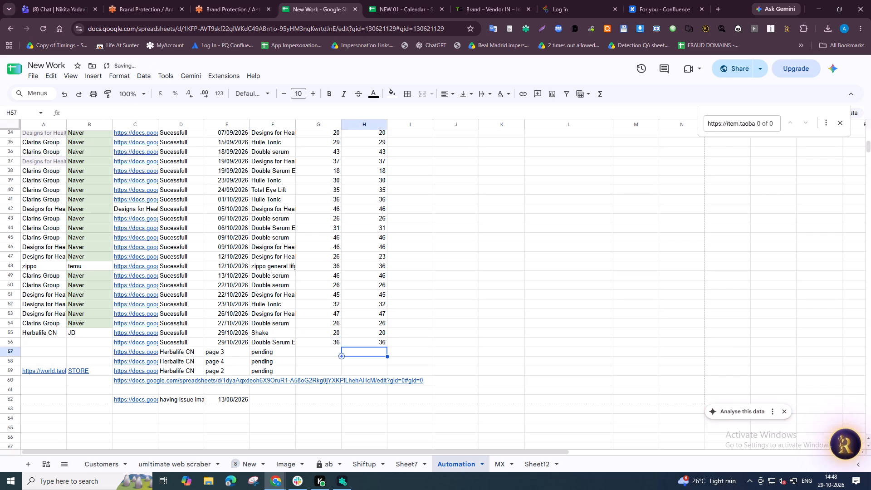
{"action": "key", "text": "Left"}
{"action": "key", "text": "ctrl+Left"}
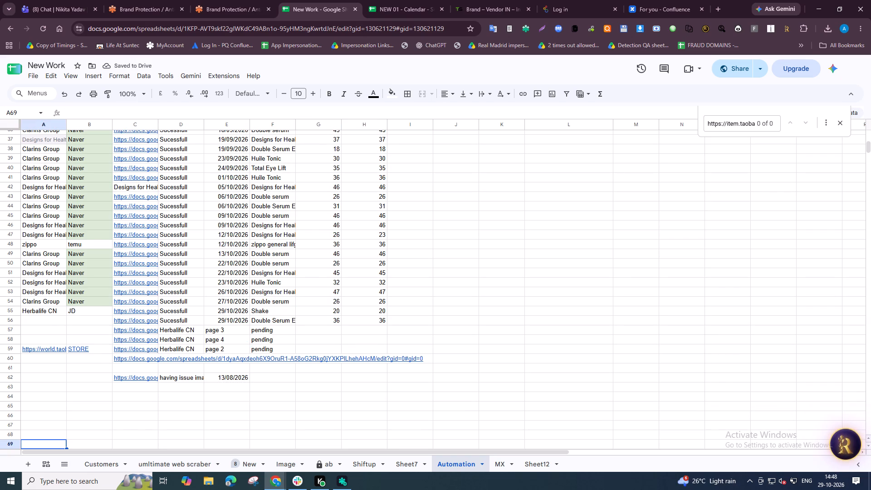
{"action": "key", "text": "ctrl+Left"}
{"action": "key", "text": "ctrl+Up"}
{"action": "key", "text": "ctrl+Up"}
{"action": "key", "text": "Down"}
{"action": "key", "text": "Up"}
{"action": "key", "text": "Up"}
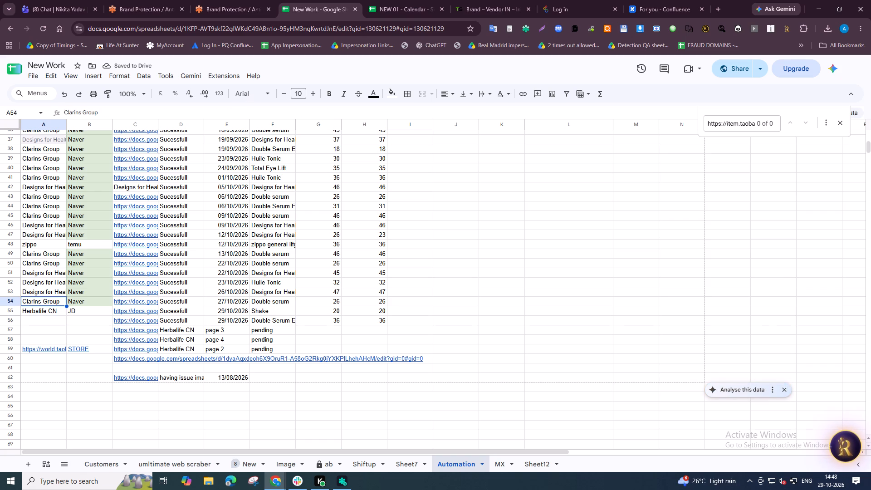
{"action": "key", "text": "Up"}
{"action": "key", "text": "Down"}
{"action": "key", "text": "ctrl+c"}
{"action": "key", "text": "Down"}
{"action": "key", "text": "Down"}
{"action": "key", "text": "ctrl+v"}
Copy the marketplace Naver from B54 into B56.
{"action": "key", "text": "Right"}
{"action": "key", "text": "Up"}
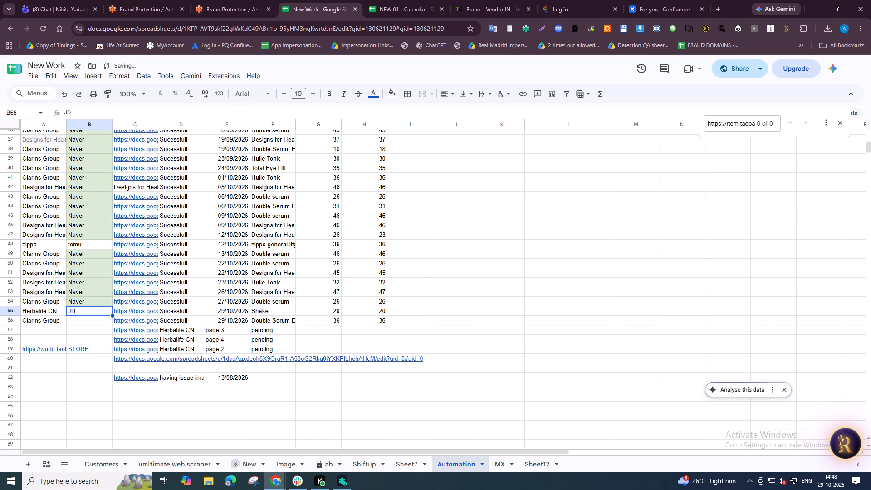
{"action": "key", "text": "Up"}
{"action": "key", "text": "ctrl+c"}
{"action": "key", "text": "Down"}
{"action": "key", "text": "Down"}
{"action": "key", "text": "ctrl+v"}
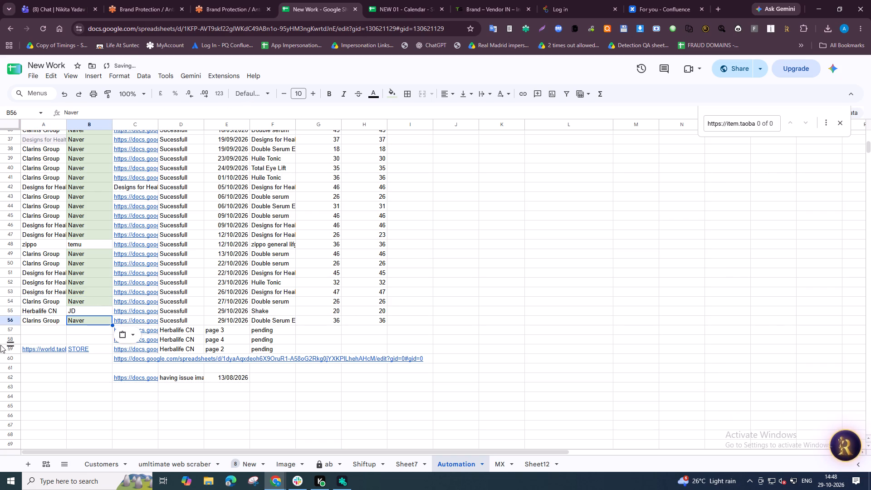
Insert five blank rows between row 56 and the pending Herbalife CN entries.
{"action": "left_click", "coordinate": [11, 330]}
{"action": "right_click", "coordinate": [11, 330]}
{"action": "left_click", "coordinate": [62, 165]}
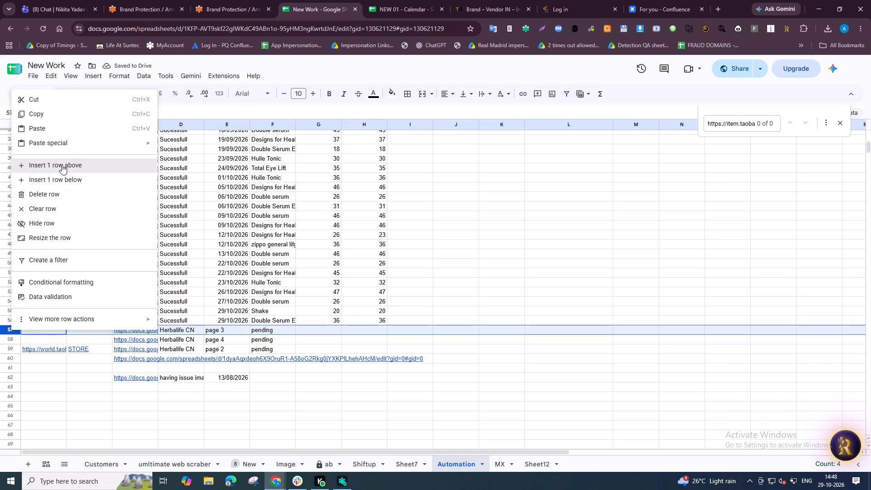
{"action": "left_click", "coordinate": [15, 359], "text": "shift"}
{"action": "right_click", "coordinate": [15, 359]}
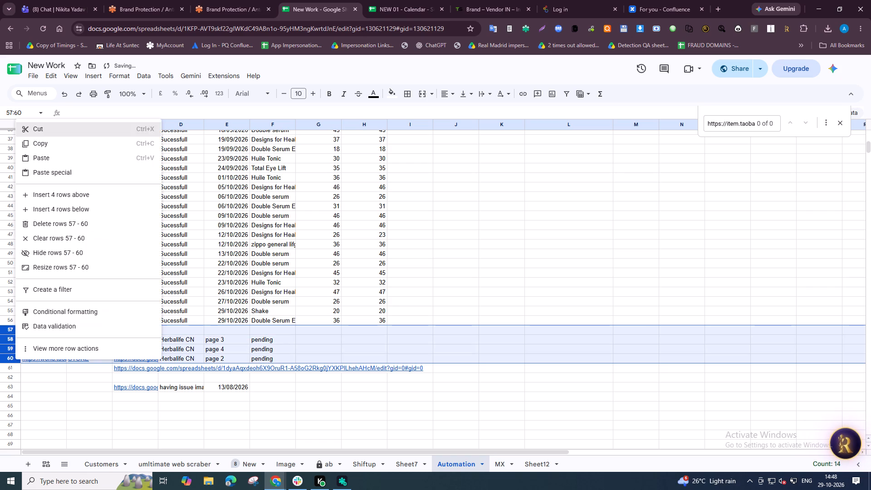
{"action": "left_click", "coordinate": [51, 191]}
{"action": "left_click", "coordinate": [433, 339]}
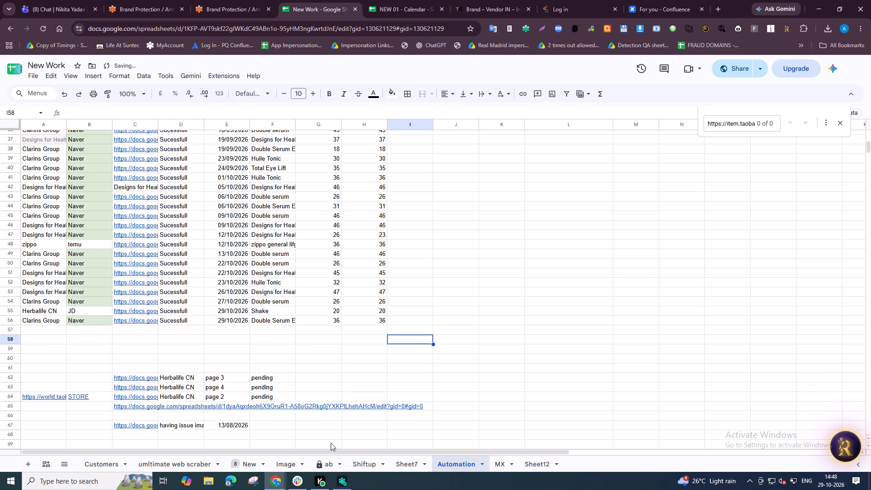
In the New sheet's 29/10/2026 customer summary, enter 36 in both count cells of the Clarins Group row.
{"action": "left_click", "coordinate": [258, 464]}
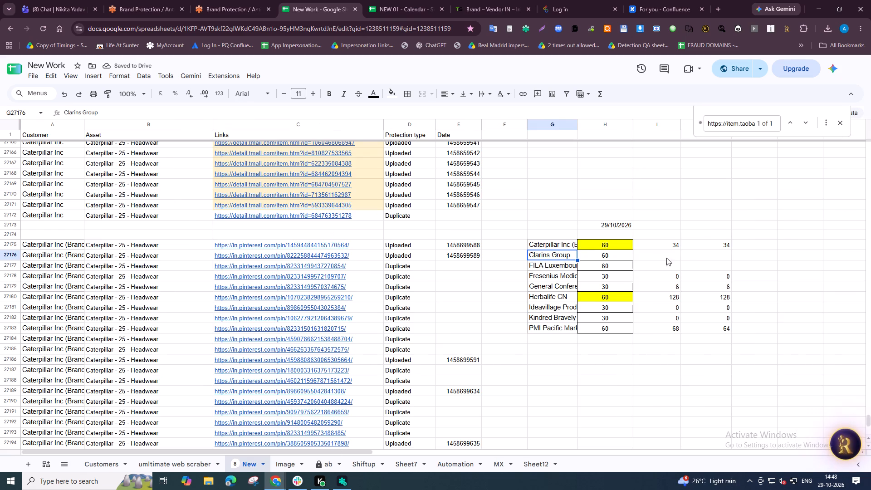
{"action": "left_click", "coordinate": [738, 251]}
{"action": "left_click", "coordinate": [677, 256]}
{"action": "type", "text": "36"}
{"action": "key", "text": "Right"}
{"action": "type", "text": "36"}
{"action": "key", "text": "Up"}
Check the sum of J27175 to J27183, close the find bar and go back to the 29/10/2026 customer summary.
{"action": "key", "text": "ctrl+shift+Down"}
{"action": "key", "text": "ctrl+shift+Down"}
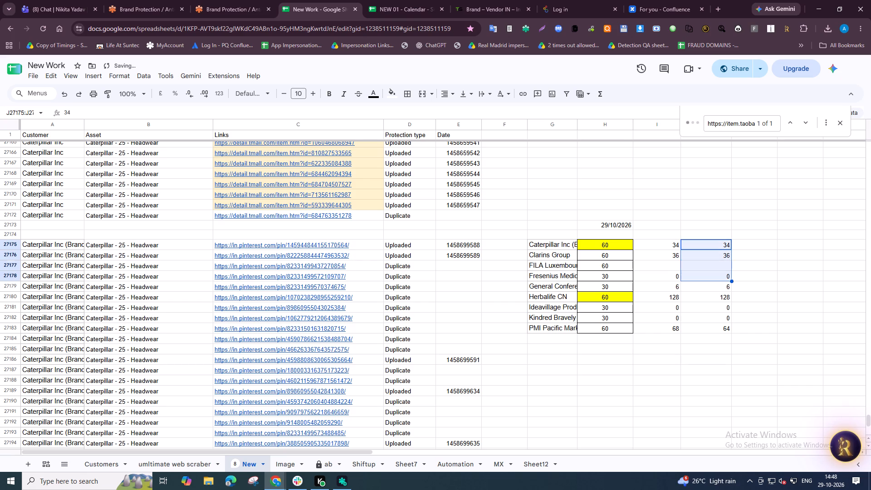
{"action": "key", "text": "ctrl+shift+Down"}
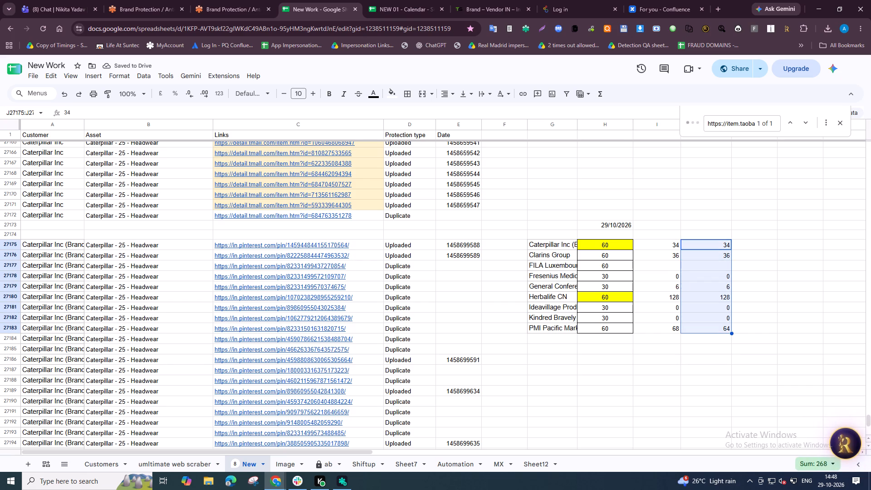
{"action": "left_click", "coordinate": [621, 407]}
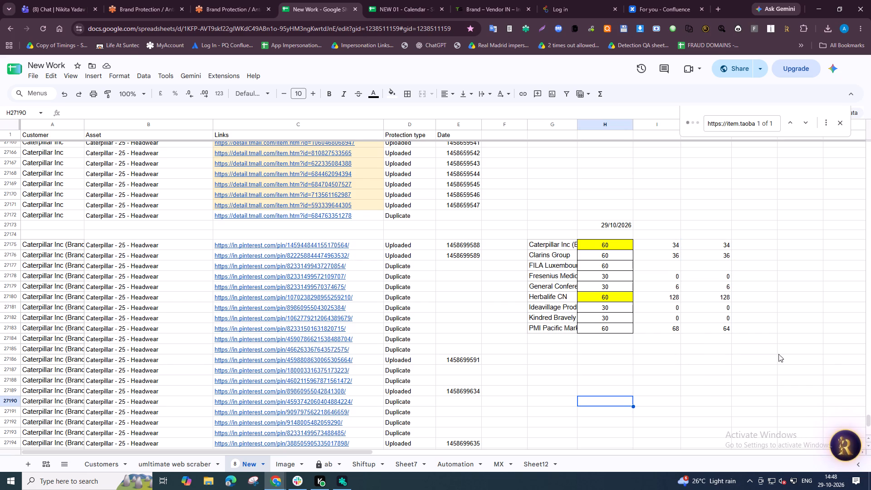
{"action": "left_click", "coordinate": [843, 123]}
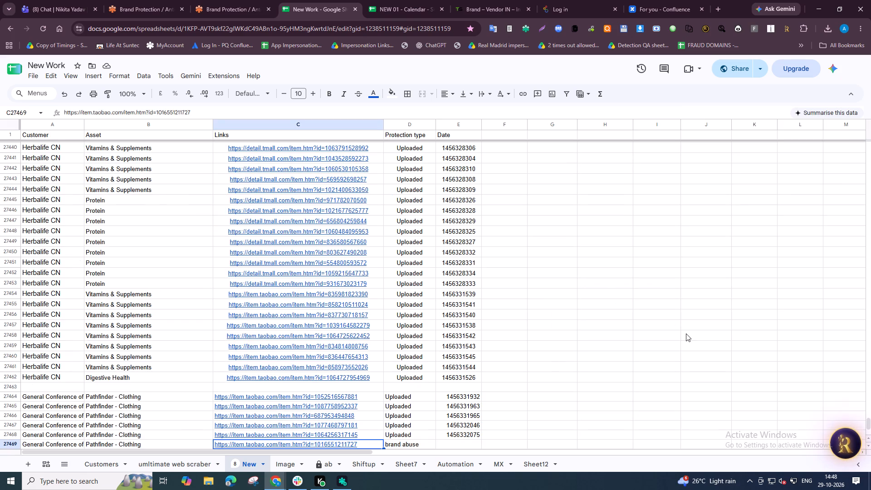
{"action": "left_click", "coordinate": [685, 333]}
{"action": "left_click", "coordinate": [592, 341]}
{"action": "key", "text": "ctrl+Up"}
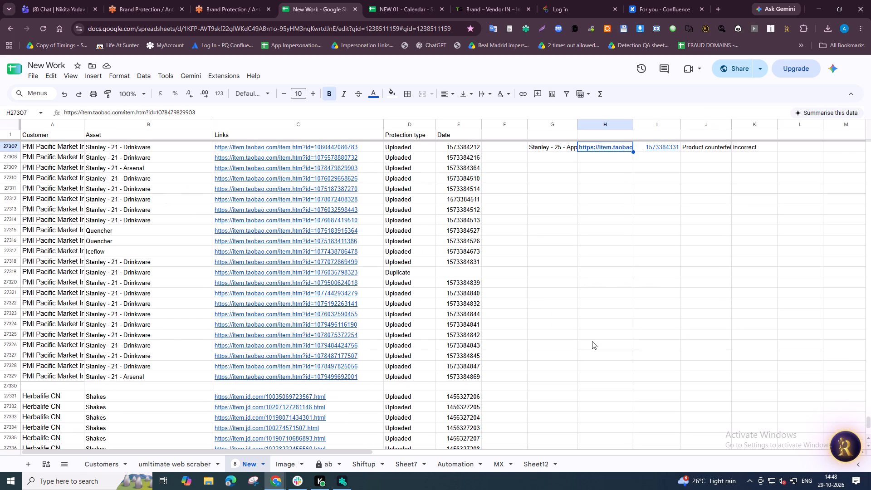
{"action": "scroll", "coordinate": [622, 348], "scroll_direction": "up", "scroll_amount": 3}
{"action": "left_click", "coordinate": [631, 216]}
{"action": "key", "text": "ctrl+Up"}
{"action": "scroll", "coordinate": [631, 216], "scroll_direction": "up", "scroll_amount": 1}
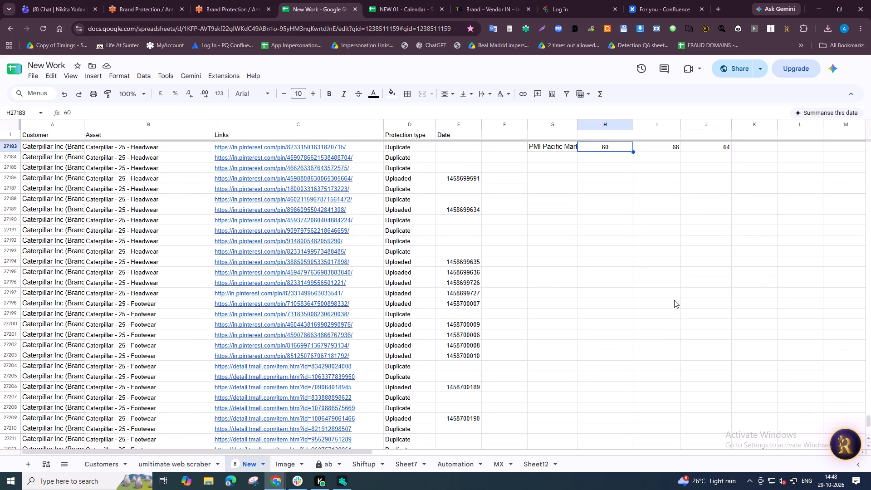
{"action": "scroll", "coordinate": [674, 300], "scroll_direction": "up", "scroll_amount": 3}
{"action": "left_click", "coordinate": [613, 418]}
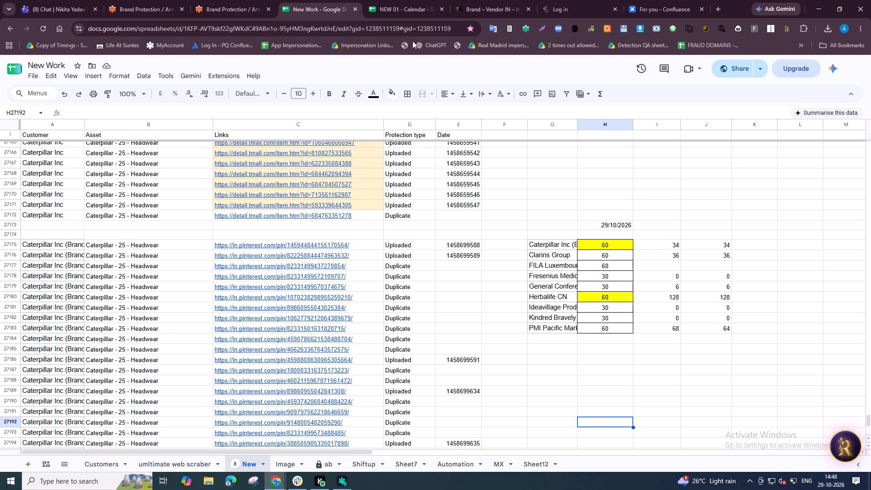
In the NEW 01 - Calendar spreadsheet, delete the Clarins Group value in the 29/10 column on the NS-2 sheet.
{"action": "left_click", "coordinate": [382, 0]}
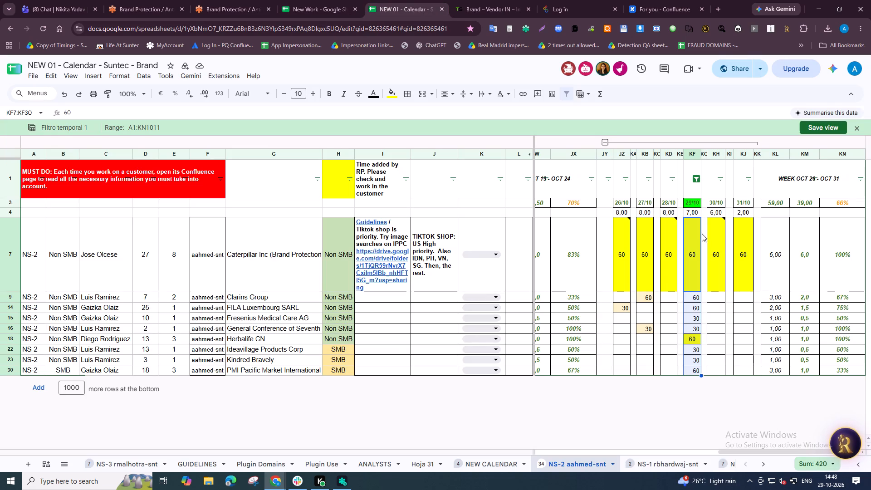
{"action": "left_click", "coordinate": [689, 299]}
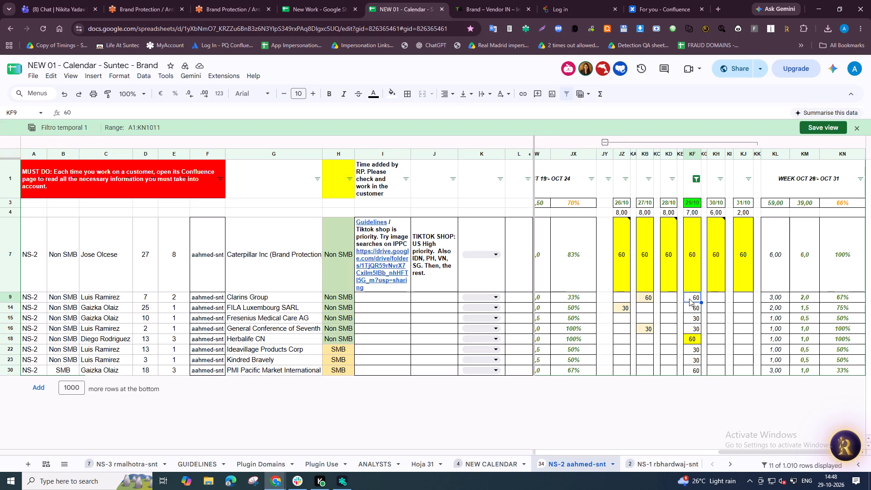
{"action": "key", "text": "Delete"}
Reset the 29/10 column's filter so that all customer rows are included.
{"action": "left_click", "coordinate": [697, 180]}
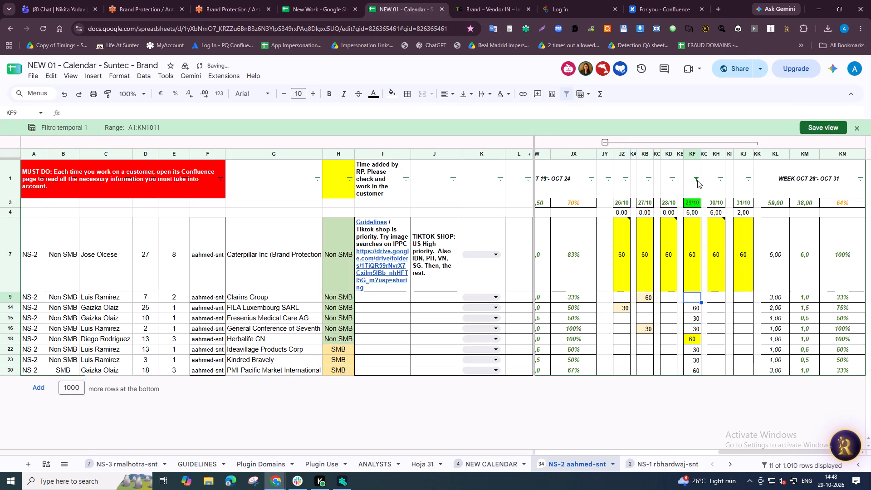
{"action": "left_click", "coordinate": [592, 289]}
{"action": "left_click", "coordinate": [676, 407]}
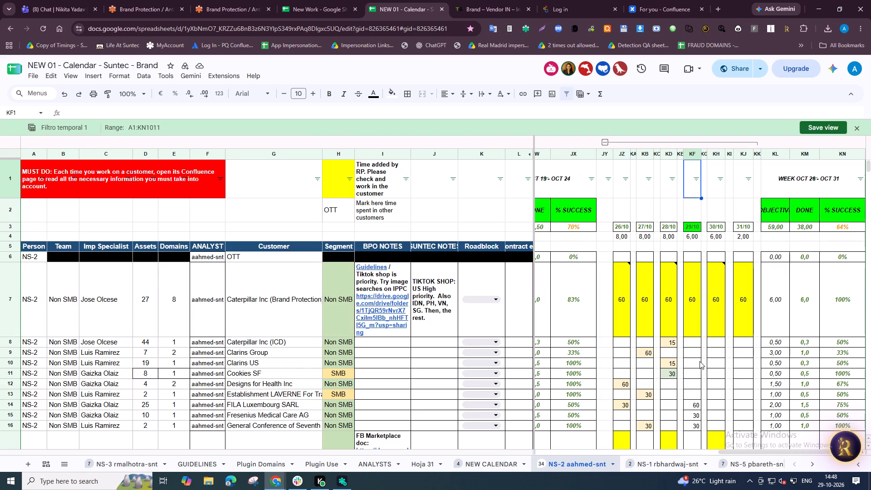
Look through the customer rows of the 29/10 column on the NS-2 sheet, from Clarins Group down to SAFT.
{"action": "left_click", "coordinate": [699, 372]}
{"action": "left_click", "coordinate": [704, 390]}
{"action": "left_click", "coordinate": [696, 384]}
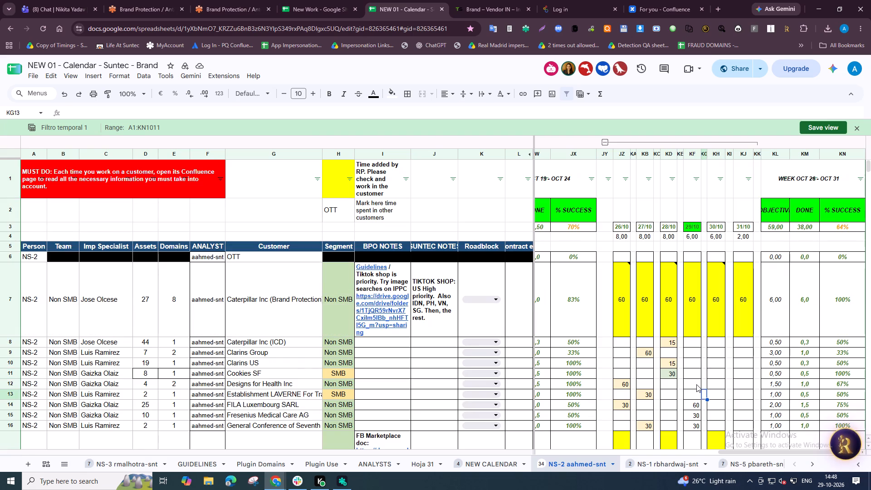
{"action": "scroll", "coordinate": [695, 398], "scroll_direction": "down", "scroll_amount": 2}
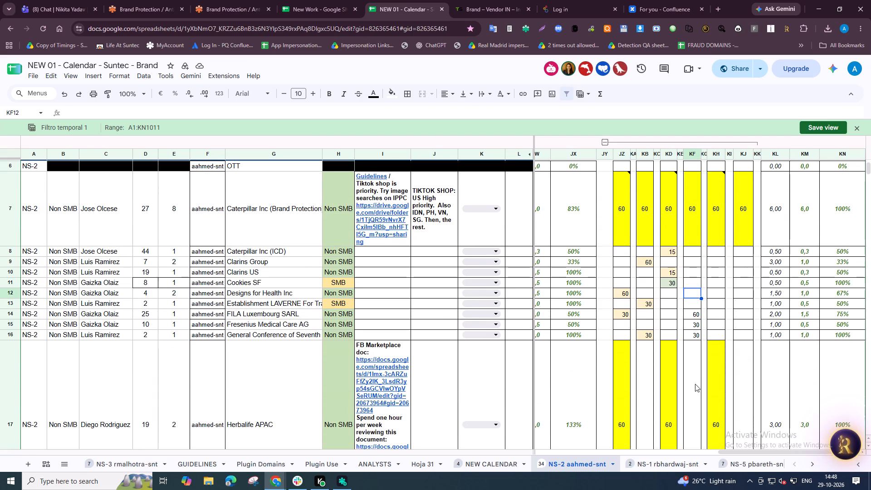
{"action": "scroll", "coordinate": [687, 319], "scroll_direction": "down", "scroll_amount": 5}
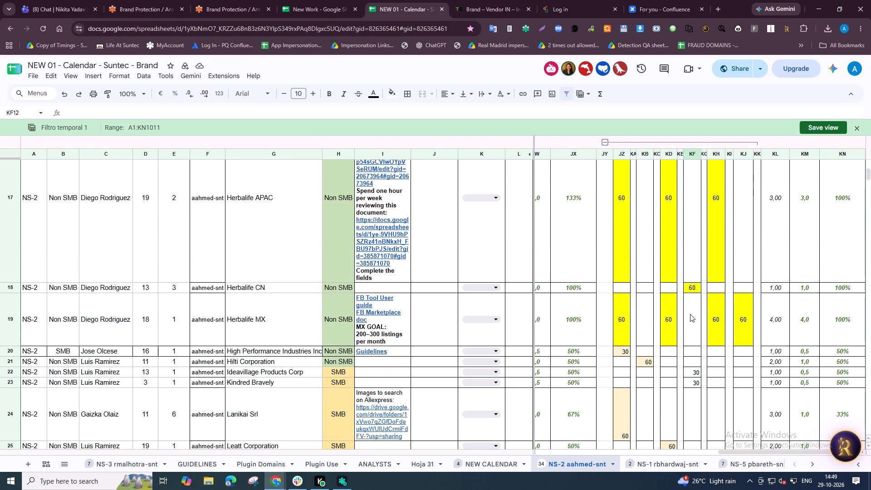
{"action": "scroll", "coordinate": [692, 315], "scroll_direction": "down", "scroll_amount": 3}
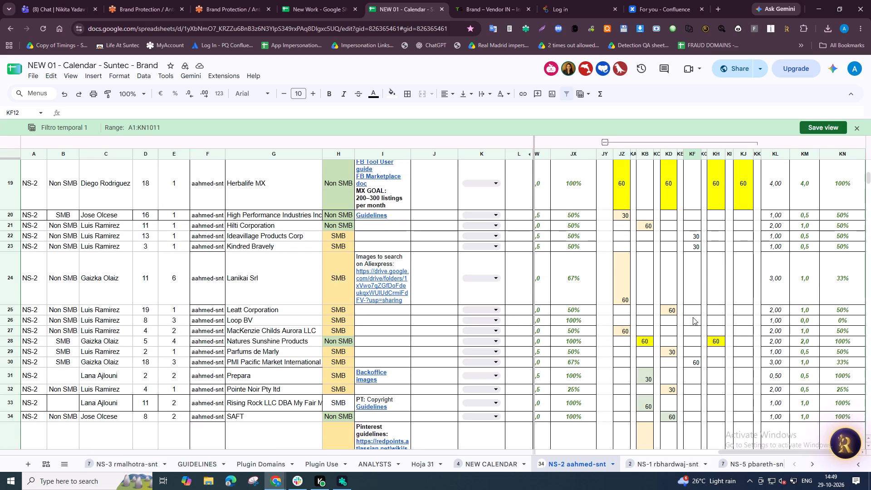
{"action": "left_click", "coordinate": [694, 330]}
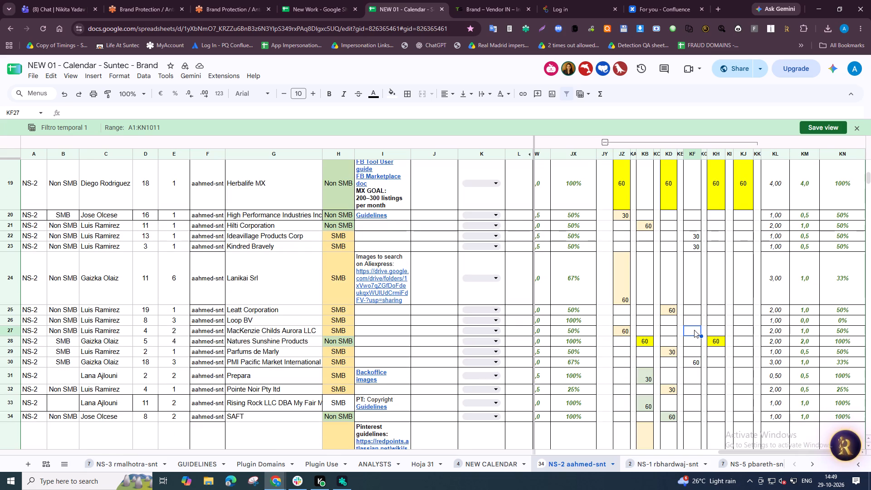
{"action": "scroll", "coordinate": [694, 330], "scroll_direction": "up", "scroll_amount": 3}
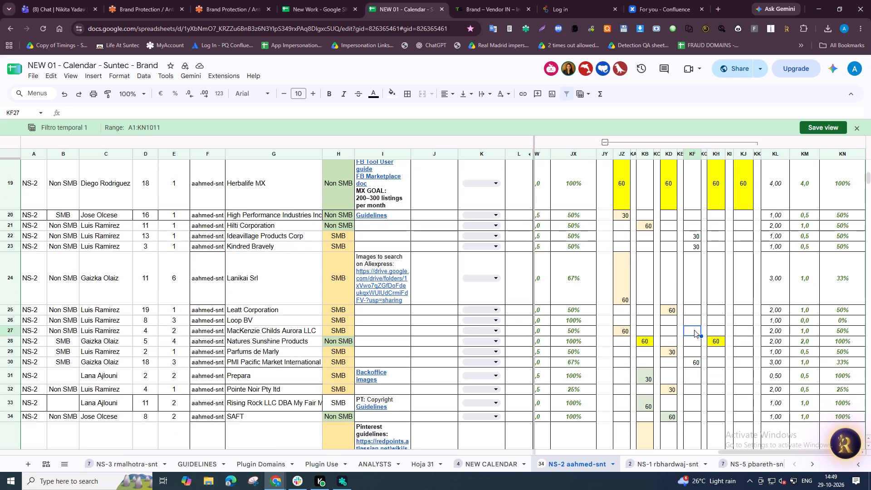
{"action": "scroll", "coordinate": [694, 330], "scroll_direction": "up", "scroll_amount": 15}
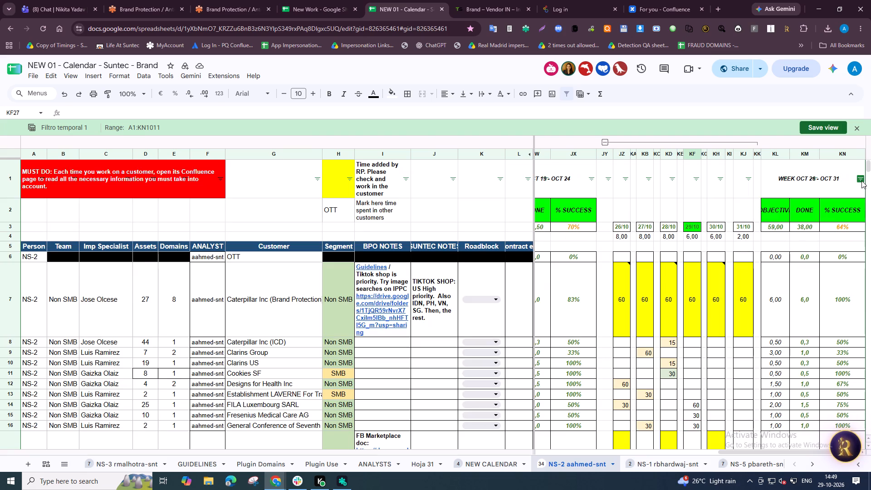
Filter the WEEK OCT 26 - OCT 31 success column so that only customers at 0% are shown.
{"action": "left_click", "coordinate": [861, 181]}
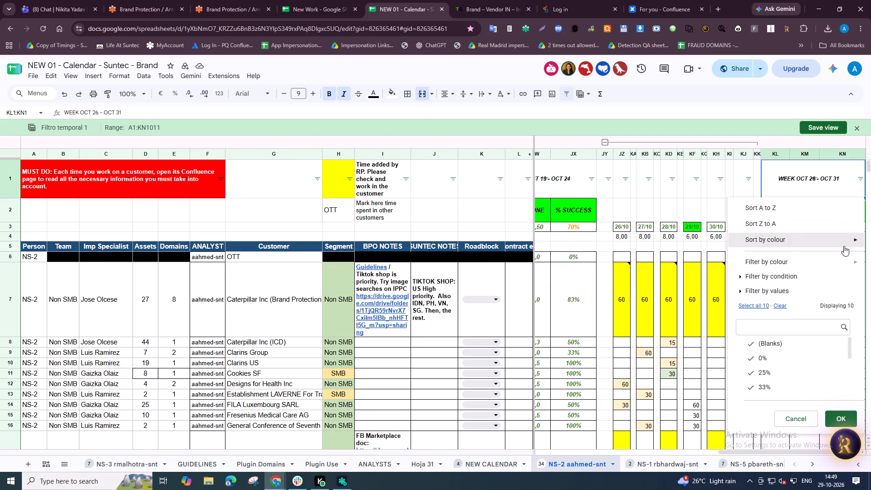
{"action": "left_click", "coordinate": [783, 303]}
{"action": "left_click", "coordinate": [765, 359]}
{"action": "left_click", "coordinate": [826, 416]}
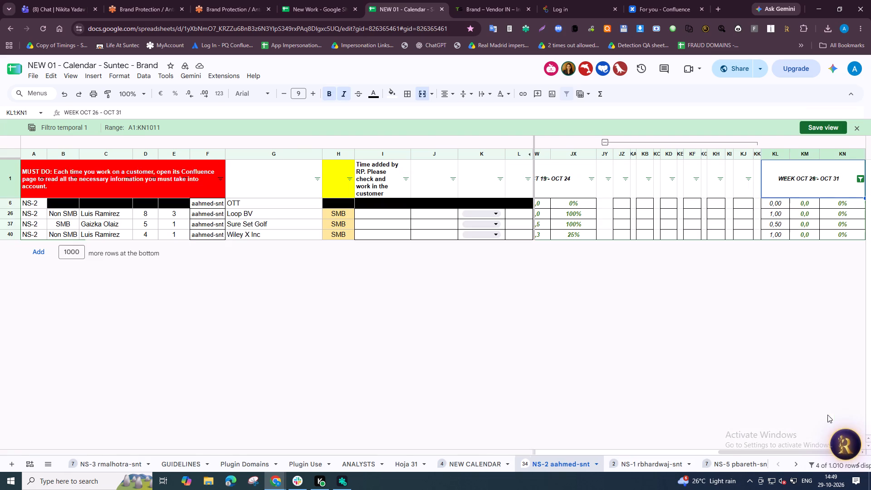
Enter 60 in the 29/10 column for Loop BV.
{"action": "left_click", "coordinate": [694, 202]}
{"action": "left_click", "coordinate": [694, 211]}
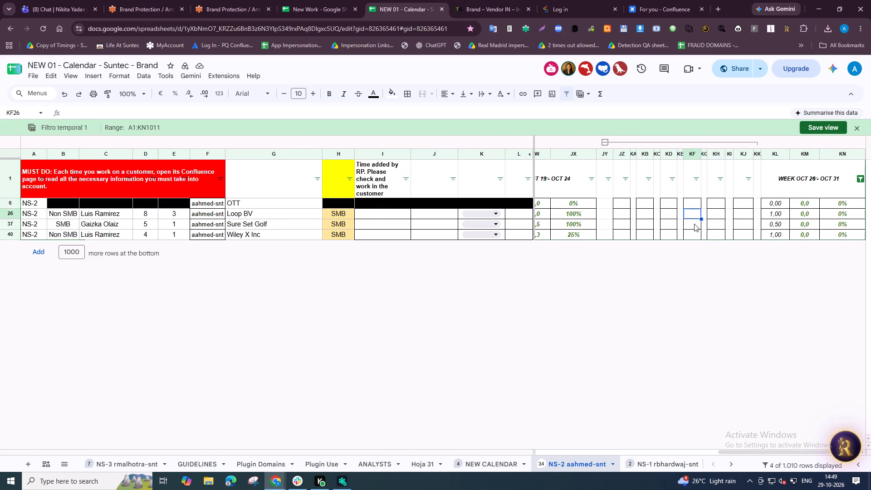
{"action": "type", "text": "60"}
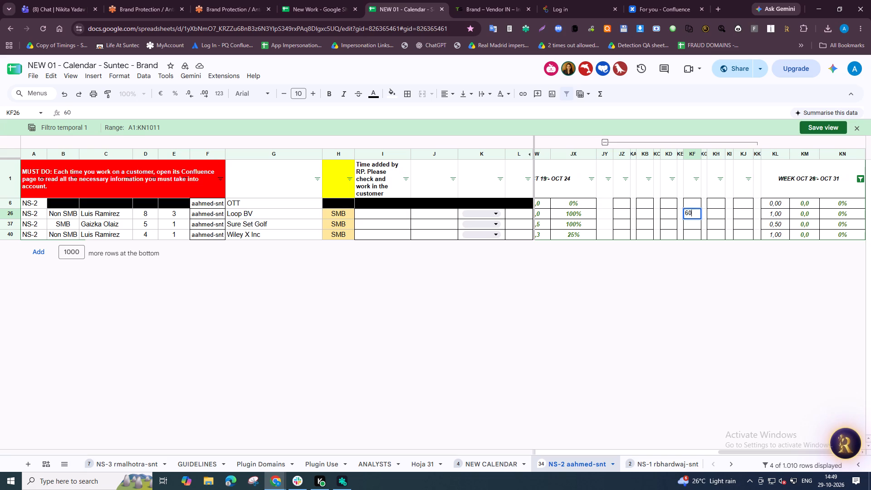
{"action": "key", "text": "Right"}
{"action": "key", "text": "Left"}
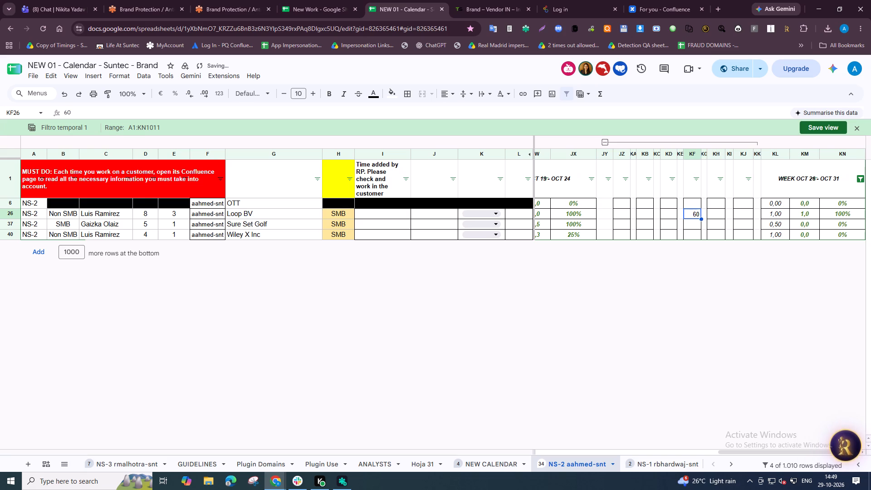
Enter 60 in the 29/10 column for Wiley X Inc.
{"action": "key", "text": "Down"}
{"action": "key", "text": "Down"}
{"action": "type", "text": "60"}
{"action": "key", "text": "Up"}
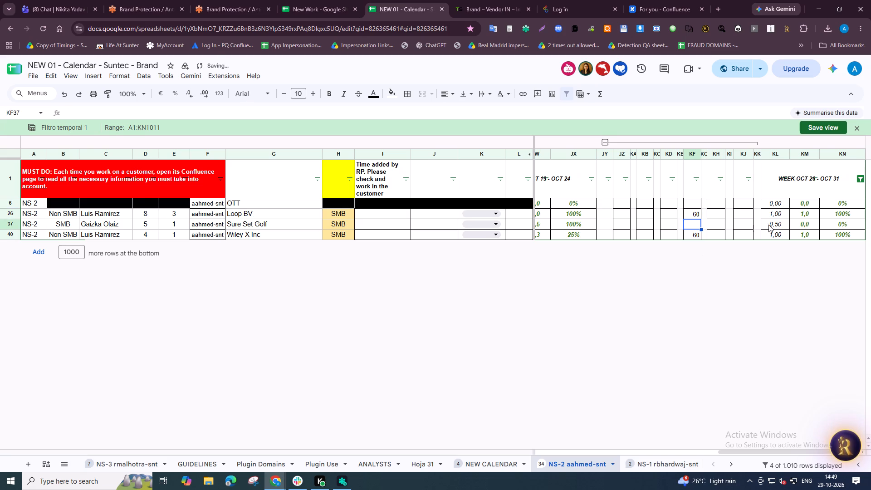
Reset the WEEK OCT 26 - OCT 31 success column's filter so that all values are included.
{"action": "left_click", "coordinate": [861, 181]}
{"action": "left_click", "coordinate": [751, 303]}
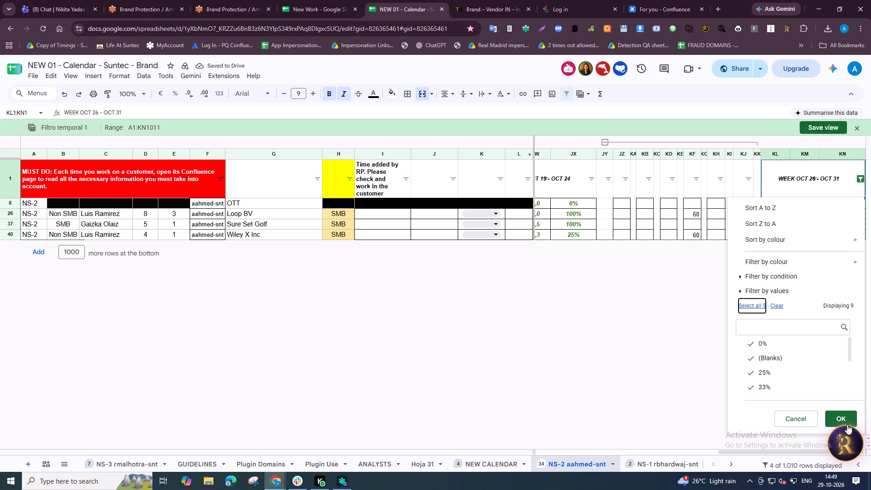
{"action": "left_click", "coordinate": [847, 422]}
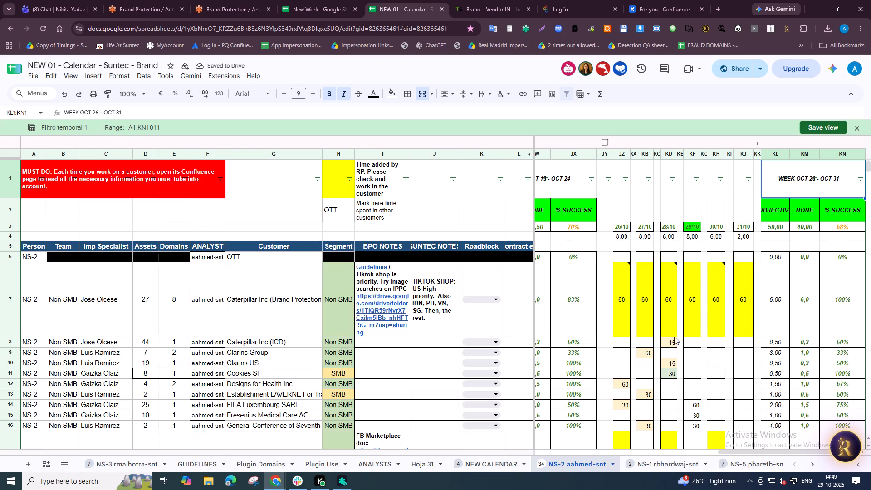
Check the sum of the 29/10 column from Caterpillar Inc (Brand Protection) to Wiley X Inc and look over its rows.
{"action": "left_click", "coordinate": [671, 306]}
{"action": "scroll", "coordinate": [675, 338], "scroll_direction": "down", "scroll_amount": 11}
{"action": "scroll", "coordinate": [670, 401], "scroll_direction": "down", "scroll_amount": 2}
{"action": "scroll", "coordinate": [712, 354], "scroll_direction": "up", "scroll_amount": 12}
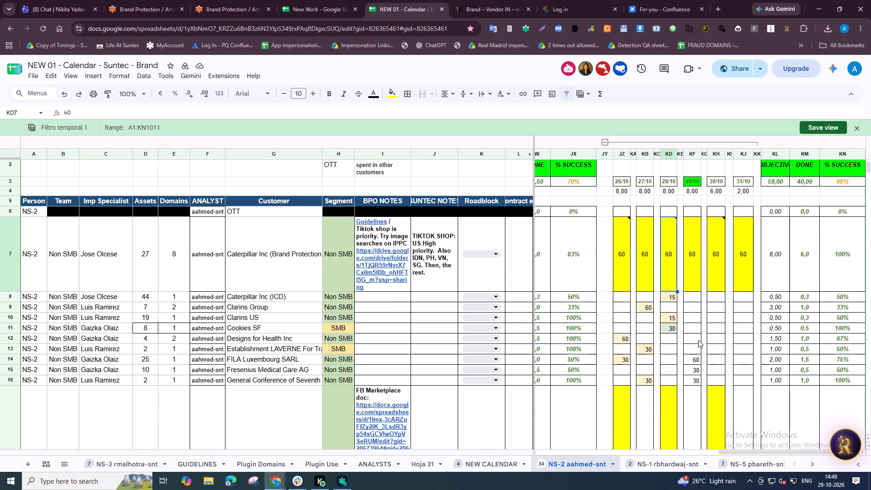
{"action": "left_click", "coordinate": [691, 274]}
{"action": "scroll", "coordinate": [691, 315], "scroll_direction": "down", "scroll_amount": 4}
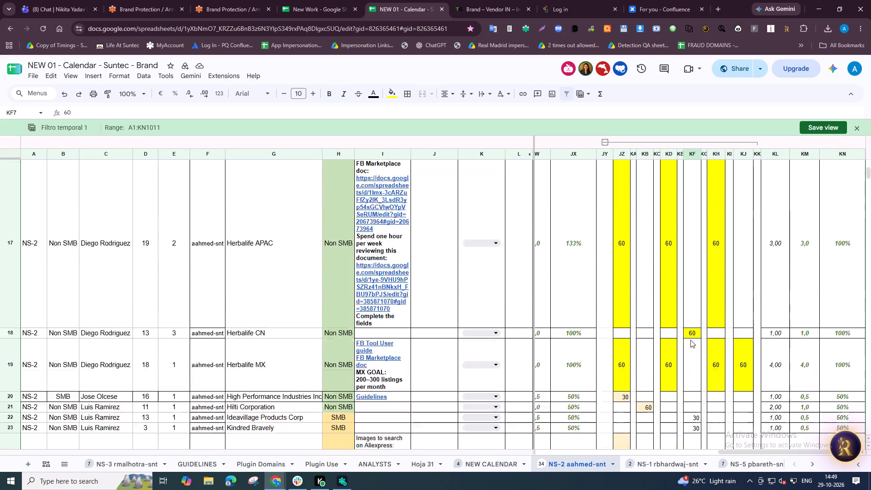
{"action": "scroll", "coordinate": [690, 340], "scroll_direction": "down", "scroll_amount": 14}
{"action": "left_click", "coordinate": [694, 300], "text": "shift"}
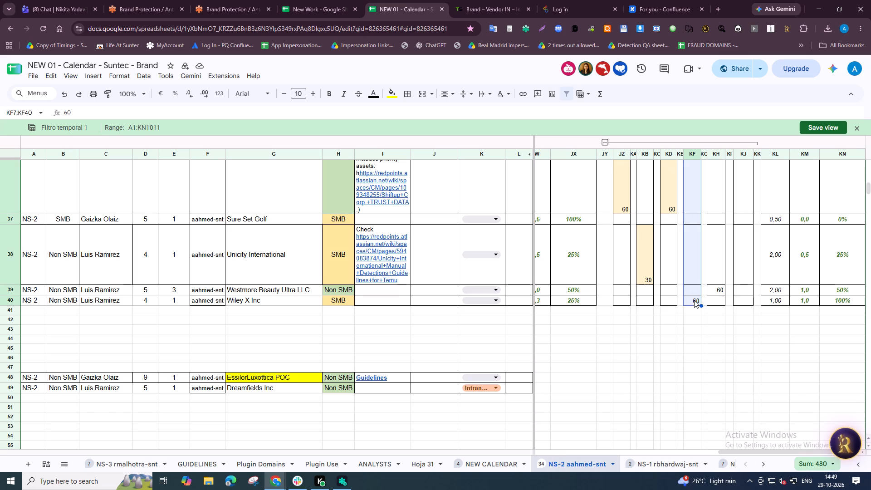
{"action": "scroll", "coordinate": [694, 300], "scroll_direction": "up", "scroll_amount": 15}
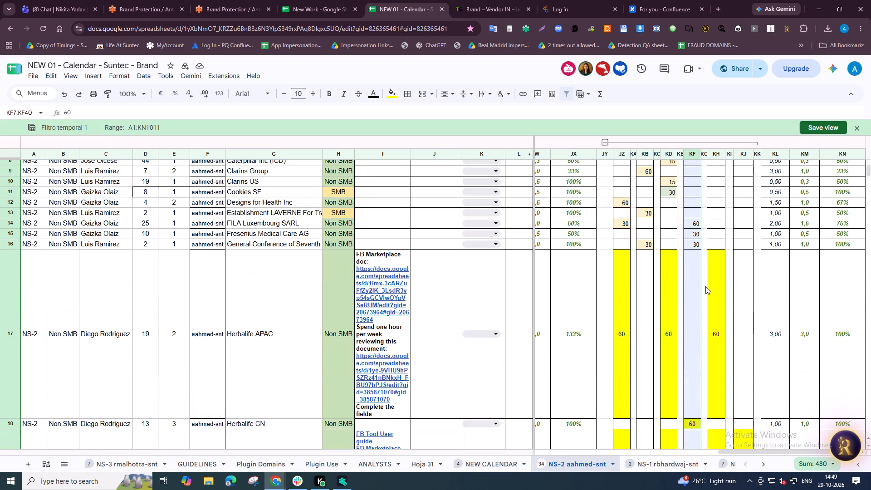
{"action": "scroll", "coordinate": [705, 287], "scroll_direction": "down", "scroll_amount": 7}
{"action": "scroll", "coordinate": [704, 350], "scroll_direction": "down", "scroll_amount": 6}
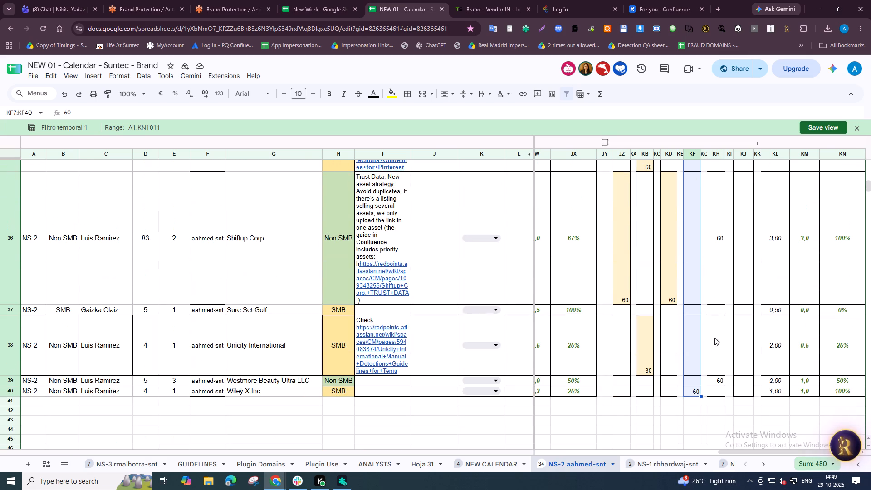
Reschedule Westmore Beauty Ultra LLC by entering 60 in its 29/10 cell and deleting its 30/10 value.
{"action": "left_click", "coordinate": [717, 379]}
{"action": "left_click", "coordinate": [695, 380]}
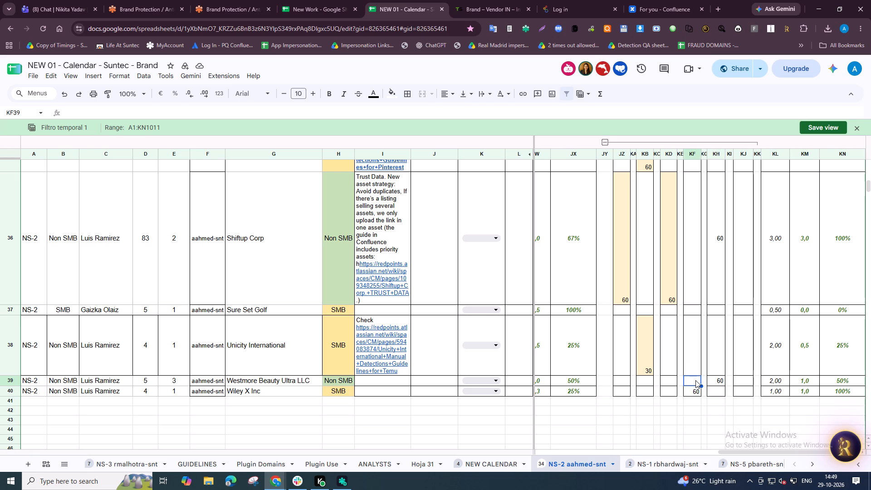
{"action": "type", "text": "60"}
{"action": "key", "text": "Right"}
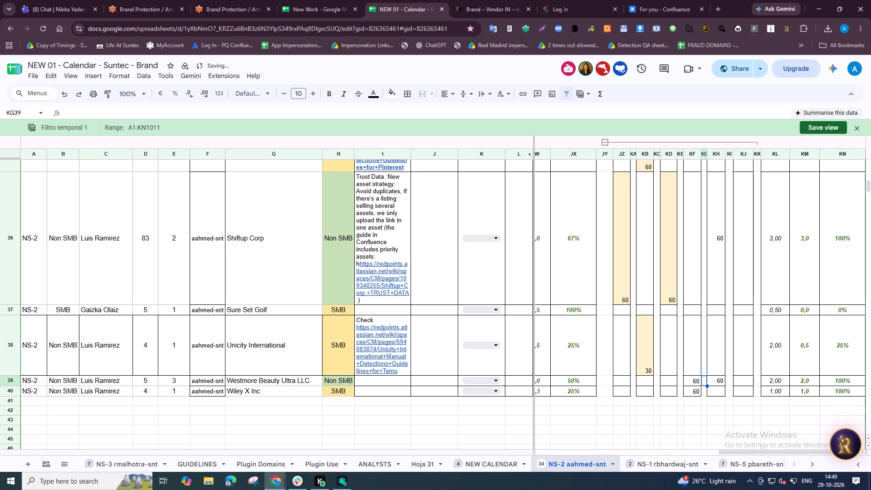
{"action": "key", "text": "Right"}
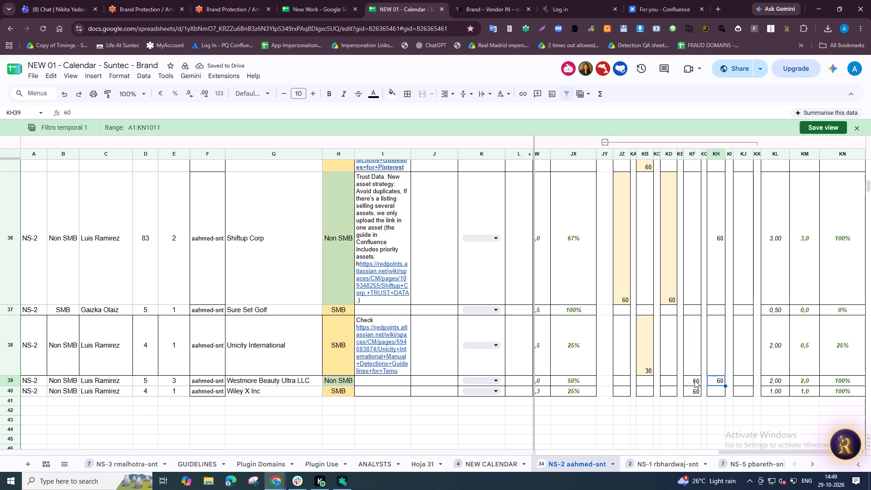
{"action": "key", "text": "Delete"}
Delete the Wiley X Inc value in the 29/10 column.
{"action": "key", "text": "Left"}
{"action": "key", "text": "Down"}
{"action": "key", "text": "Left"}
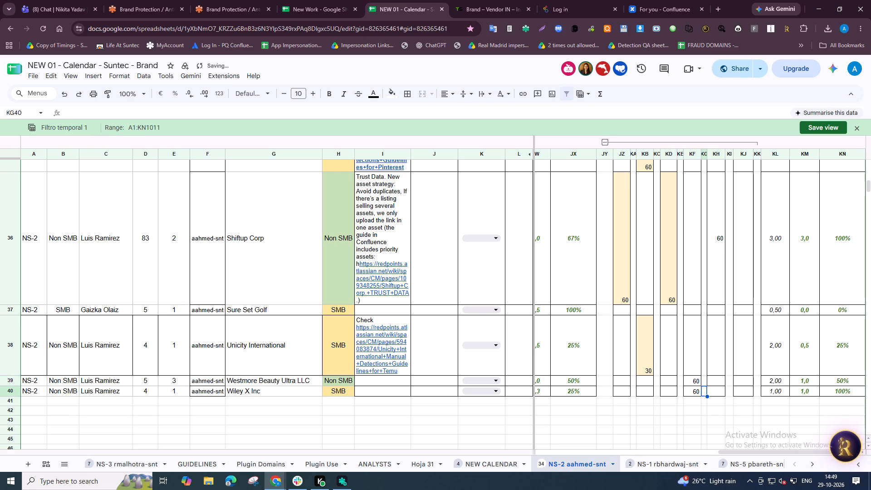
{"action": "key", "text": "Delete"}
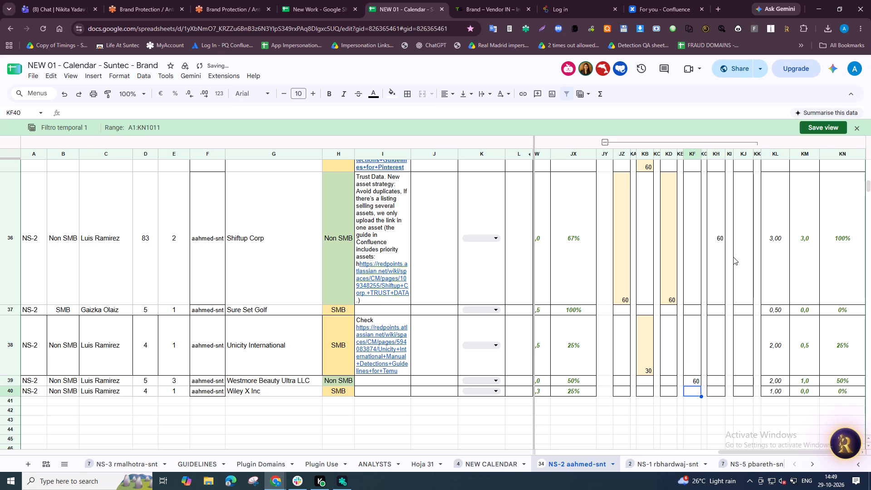
Delete the Shiftup Corp value in the 30/10 column.
{"action": "left_click", "coordinate": [715, 260]}
{"action": "key", "text": "Delete"}
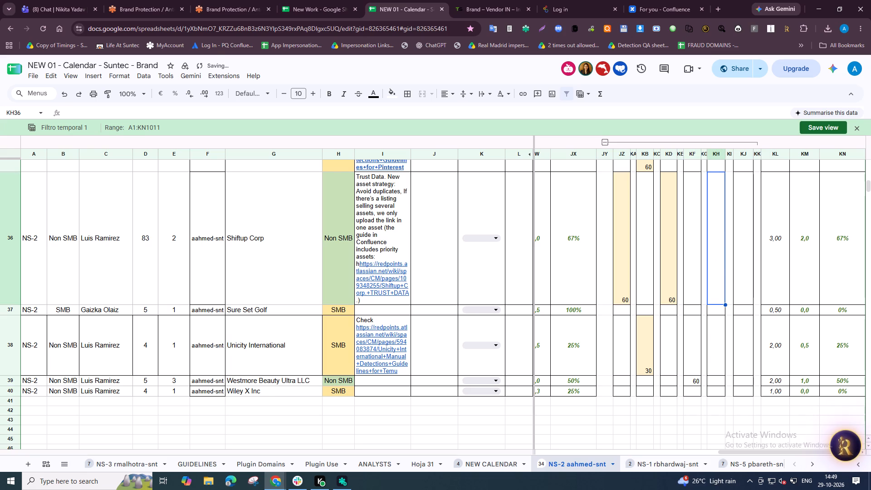
Filter the 29/10 column to exclude blanks so that only customers with a value that day are shown.
{"action": "scroll", "coordinate": [720, 255], "scroll_direction": "up", "scroll_amount": 7}
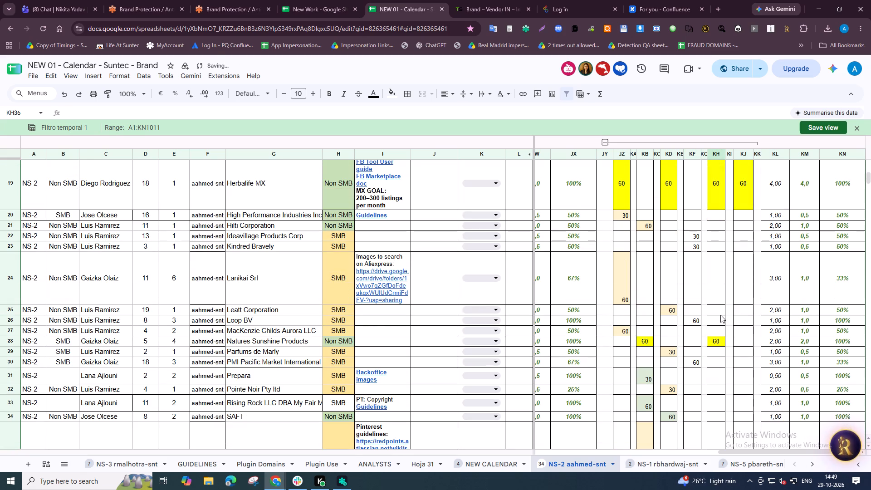
{"action": "scroll", "coordinate": [713, 299], "scroll_direction": "up", "scroll_amount": 4}
{"action": "scroll", "coordinate": [713, 299], "scroll_direction": "down", "scroll_amount": 1}
{"action": "scroll", "coordinate": [713, 299], "scroll_direction": "up", "scroll_amount": 5}
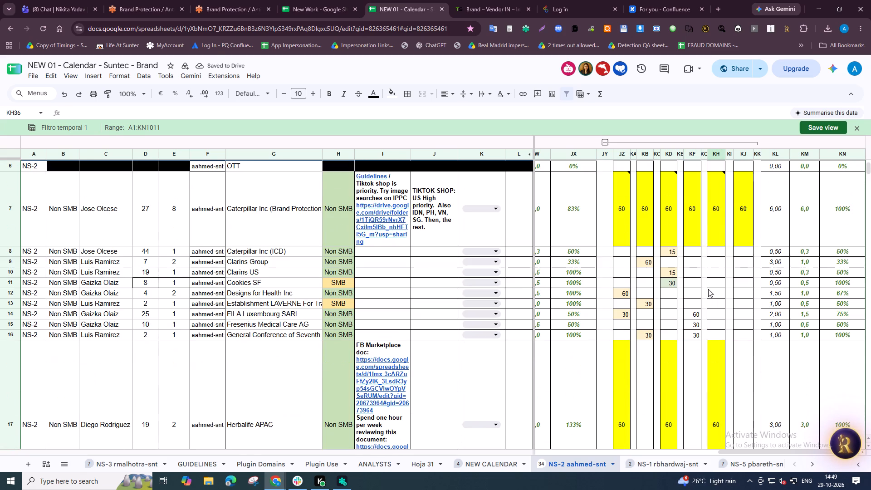
{"action": "scroll", "coordinate": [698, 156], "scroll_direction": "up", "scroll_amount": 3}
{"action": "left_click", "coordinate": [696, 178]}
{"action": "left_click", "coordinate": [620, 331]}
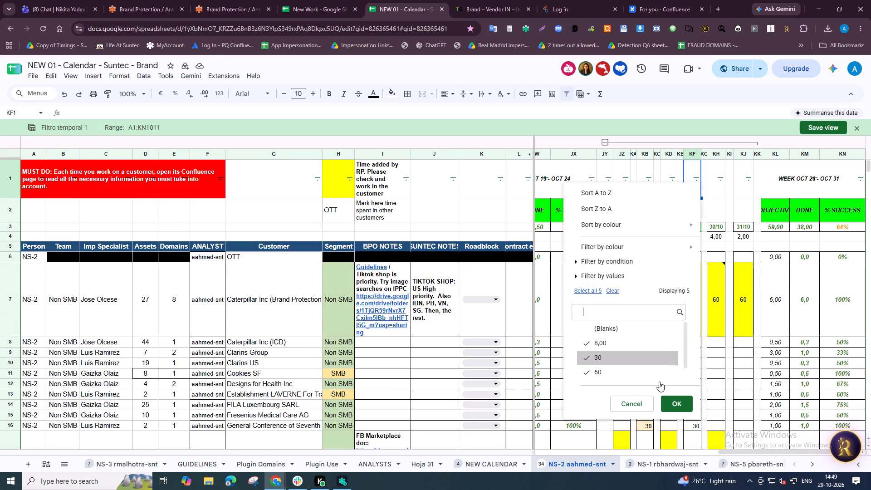
{"action": "left_click", "coordinate": [675, 402]}
Check the sum of the filtered 29/10 values from Caterpillar Inc (Brand Protection) to Westmore Beauty Ultra LLC.
{"action": "left_click", "coordinate": [690, 272]}
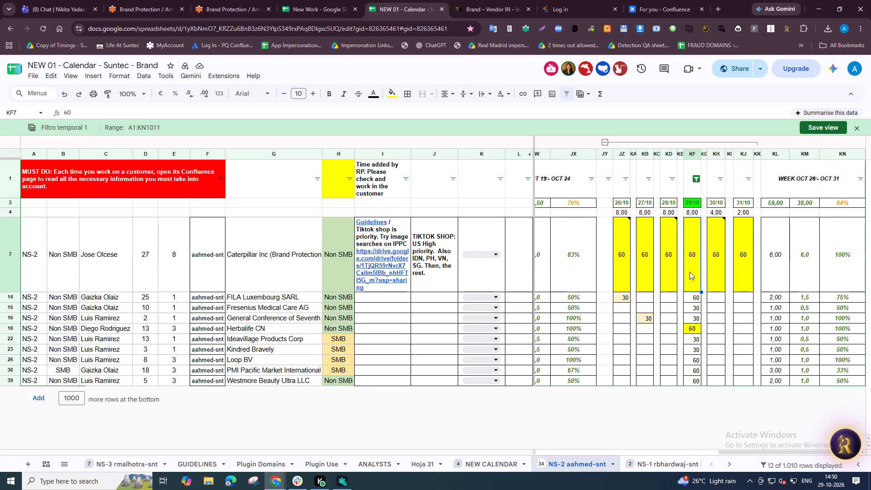
{"action": "key", "text": "ctrl+shift+Down"}
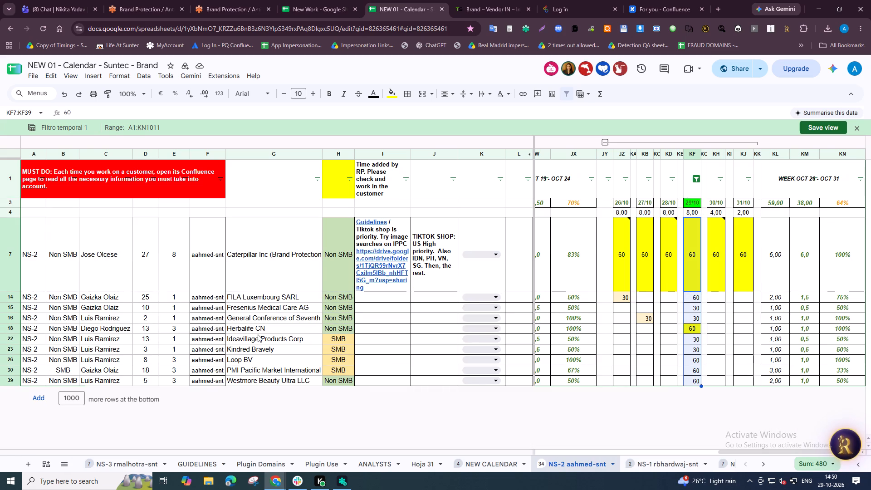
Delete the FILA Luxembourg SARL value in the 29/10 column.
{"action": "left_click", "coordinate": [690, 296]}
{"action": "key", "text": "Delete"}
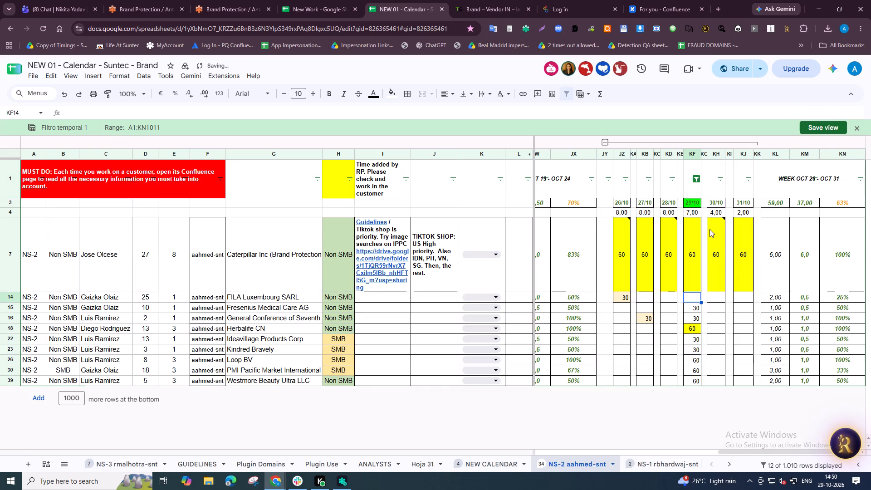
Check the sum of the filtered 29/10 values again, from Caterpillar Inc (Brand Protection) to Westmore Beauty Ultra LLC.
{"action": "left_click_drag", "start_coordinate": [689, 251], "coordinate": [689, 377]}
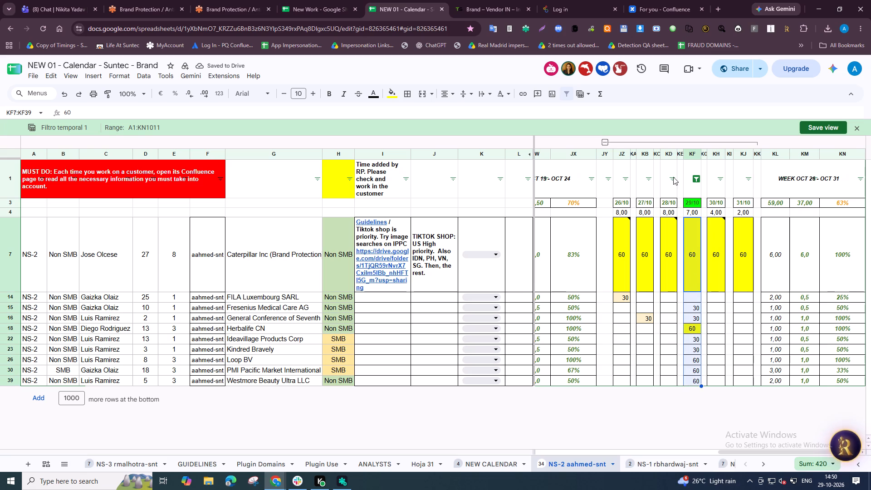
Copy the customer names Loop BV and Westmore Beauty Ultra LLC from the calendar into the New Work summary below PMI Pacific Market International.
{"action": "left_click", "coordinate": [250, 363]}
{"action": "left_click", "coordinate": [251, 379], "text": "ctrl"}
{"action": "key", "text": "ctrl+c"}
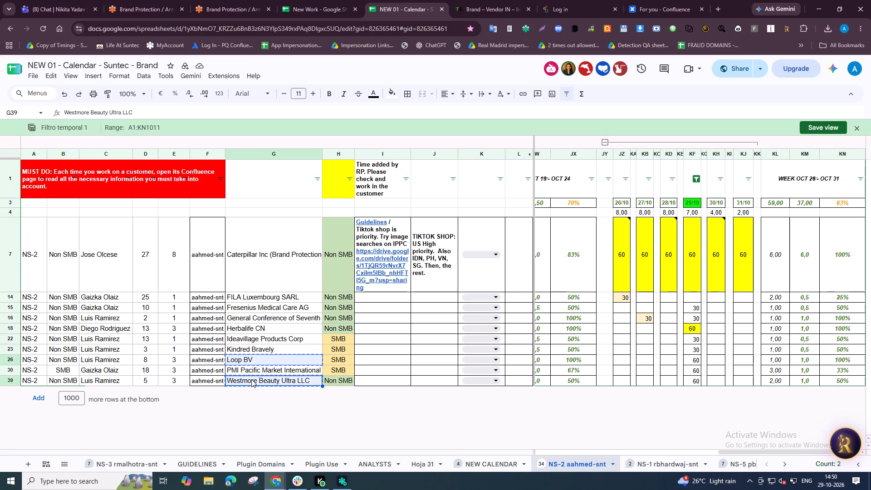
{"action": "left_click", "coordinate": [330, 0]}
{"action": "left_click", "coordinate": [550, 338]}
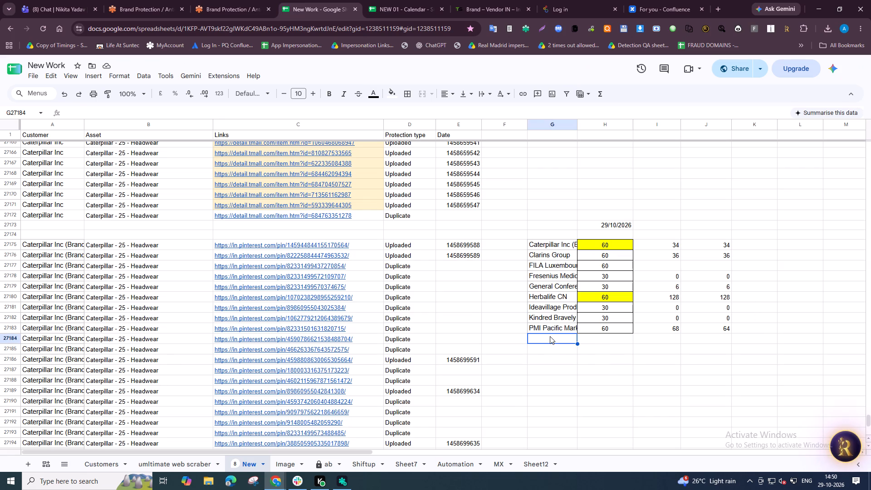
{"action": "key", "text": "ctrl+v"}
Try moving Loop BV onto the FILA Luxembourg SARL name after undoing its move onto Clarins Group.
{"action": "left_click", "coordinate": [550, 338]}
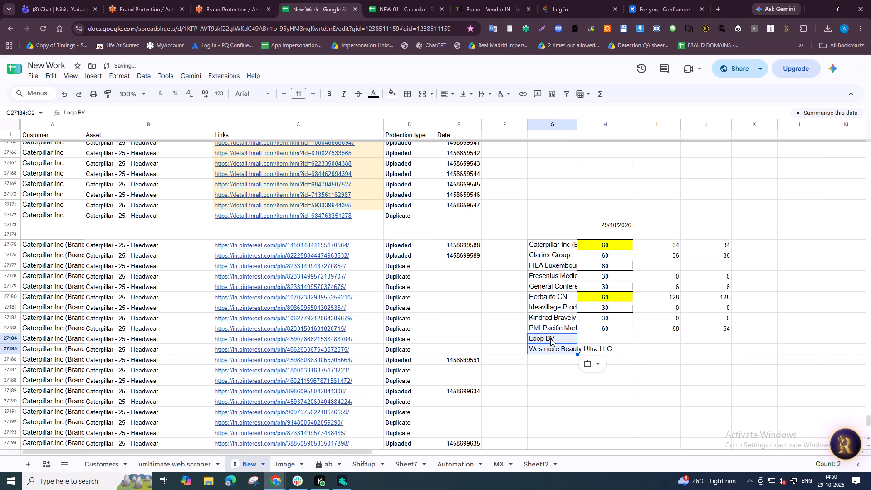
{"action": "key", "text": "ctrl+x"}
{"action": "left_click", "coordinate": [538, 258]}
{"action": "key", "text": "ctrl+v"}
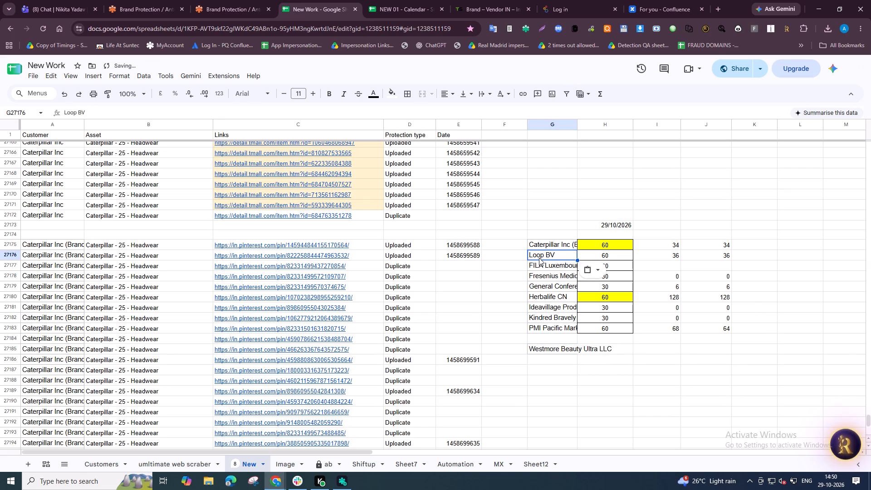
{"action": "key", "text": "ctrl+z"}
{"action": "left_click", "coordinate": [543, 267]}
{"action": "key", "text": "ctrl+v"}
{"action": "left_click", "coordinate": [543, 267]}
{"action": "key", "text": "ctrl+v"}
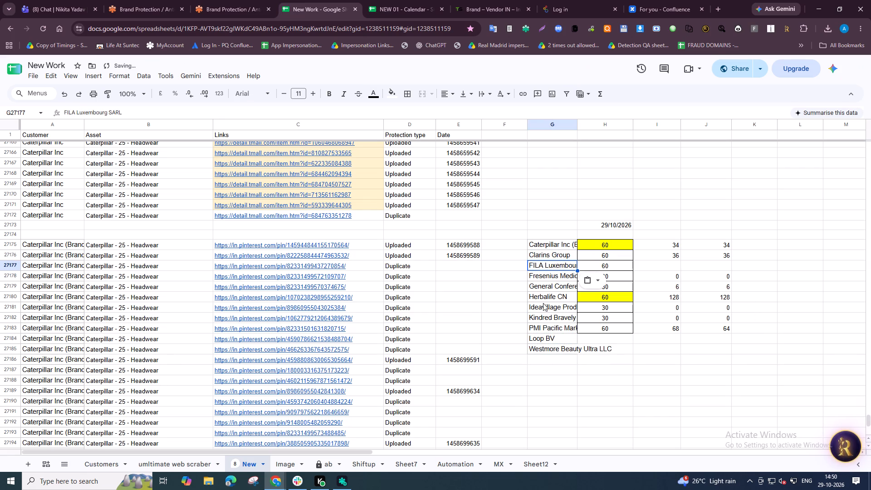
Move Loop BV into the Clarins Group cell of the summary, replacing that customer name.
{"action": "left_click", "coordinate": [548, 338]}
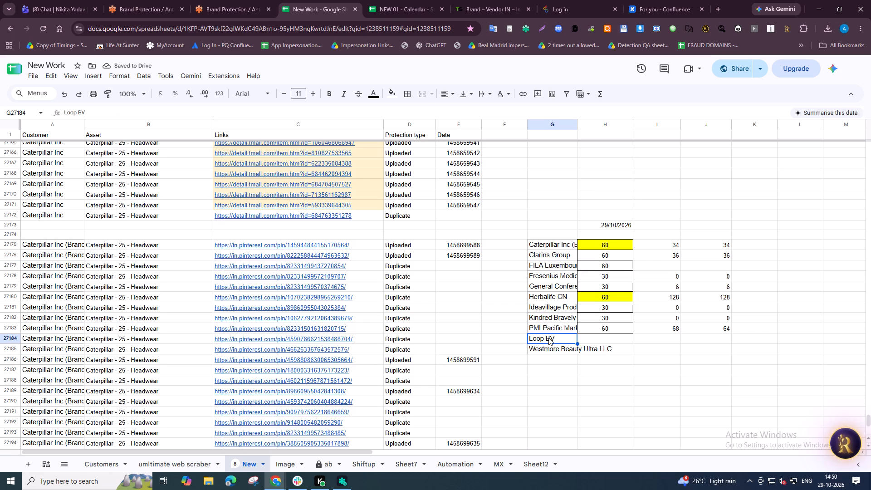
{"action": "key", "text": "ctrl+x"}
{"action": "left_click", "coordinate": [545, 255]}
{"action": "key", "text": "ctrl+v"}
Move Westmore Beauty Ultra LLC up directly below PMI Pacific Market International and fill in 60 as its 29/10/2026 value.
{"action": "left_click", "coordinate": [551, 349]}
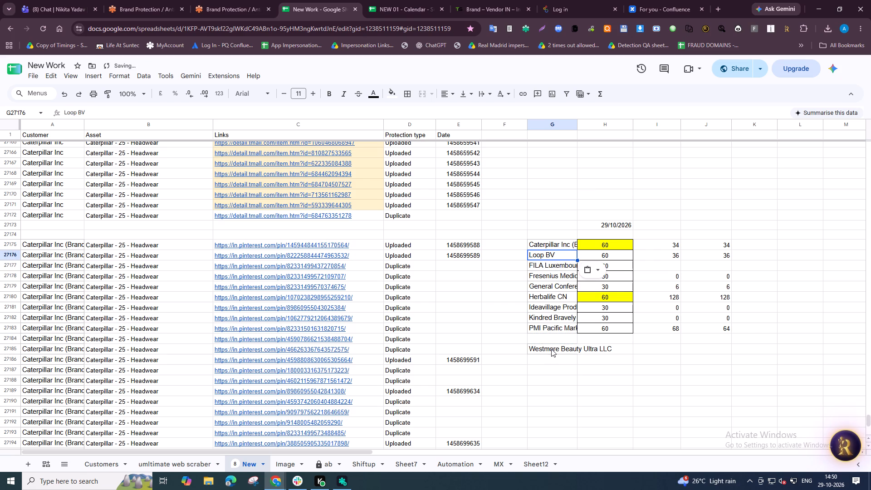
{"action": "key", "text": "ctrl+x"}
{"action": "key", "text": "Up"}
{"action": "key", "text": "ctrl+v"}
{"action": "key", "text": "Right"}
{"action": "key", "text": "ctrl+d"}
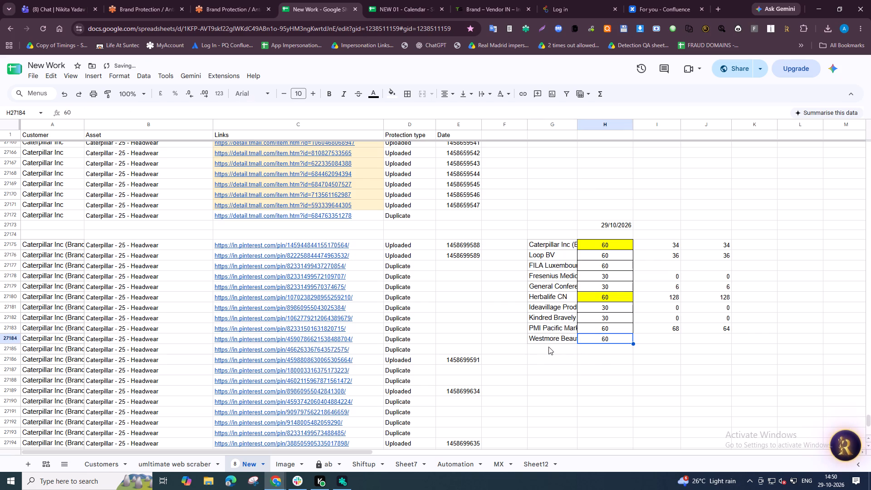
Check the sum of the summary's 29/10/2026 values from Caterpillar Inc (Brand Protection) to Westmore Beauty Ultra LLC.
{"action": "key", "text": "ctrl+shift+Up"}
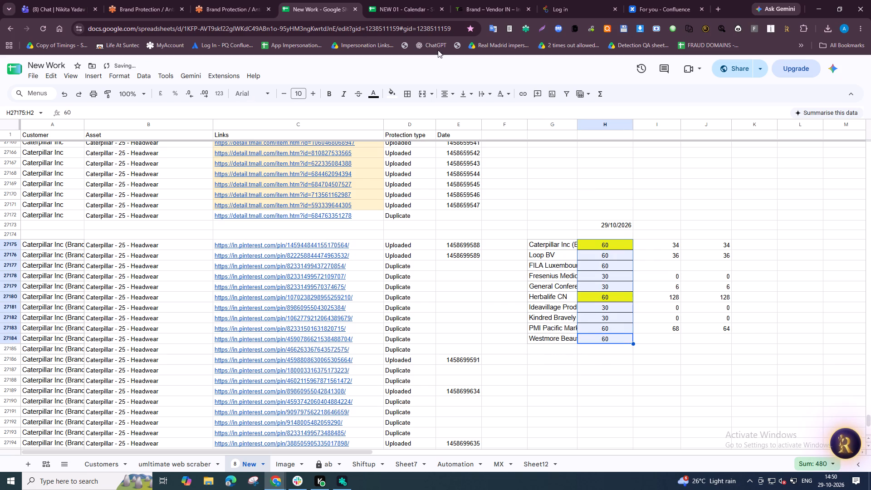
Reapply the non-blank filter on the calendar's 29/10 column and recheck the sum of the remaining values.
{"action": "left_click", "coordinate": [410, 0]}
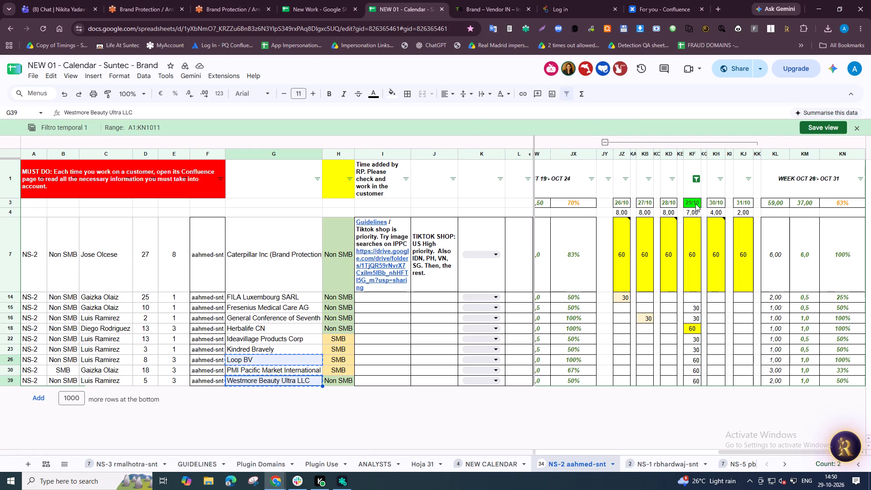
{"action": "left_click", "coordinate": [697, 180]}
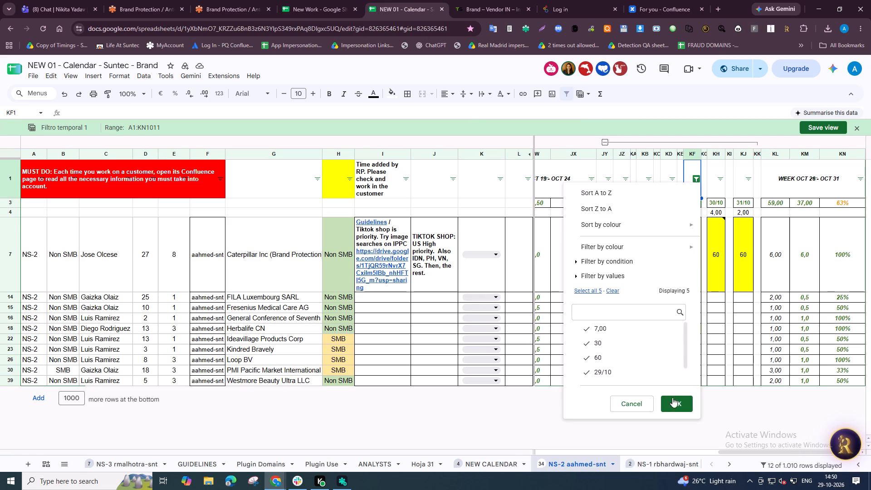
{"action": "left_click", "coordinate": [679, 402]}
{"action": "left_click_drag", "start_coordinate": [694, 262], "coordinate": [699, 368]}
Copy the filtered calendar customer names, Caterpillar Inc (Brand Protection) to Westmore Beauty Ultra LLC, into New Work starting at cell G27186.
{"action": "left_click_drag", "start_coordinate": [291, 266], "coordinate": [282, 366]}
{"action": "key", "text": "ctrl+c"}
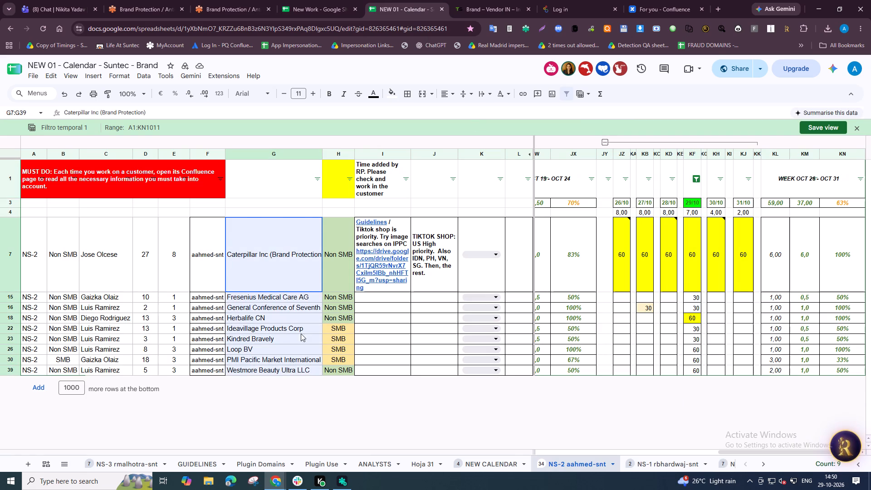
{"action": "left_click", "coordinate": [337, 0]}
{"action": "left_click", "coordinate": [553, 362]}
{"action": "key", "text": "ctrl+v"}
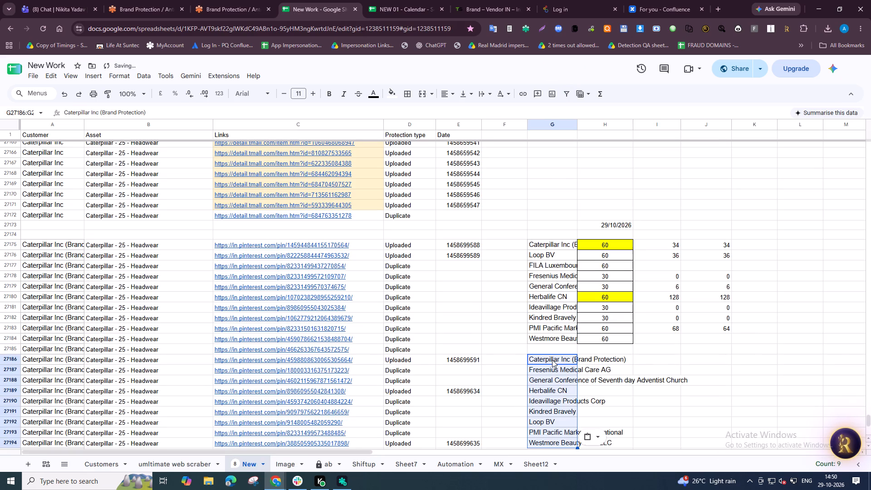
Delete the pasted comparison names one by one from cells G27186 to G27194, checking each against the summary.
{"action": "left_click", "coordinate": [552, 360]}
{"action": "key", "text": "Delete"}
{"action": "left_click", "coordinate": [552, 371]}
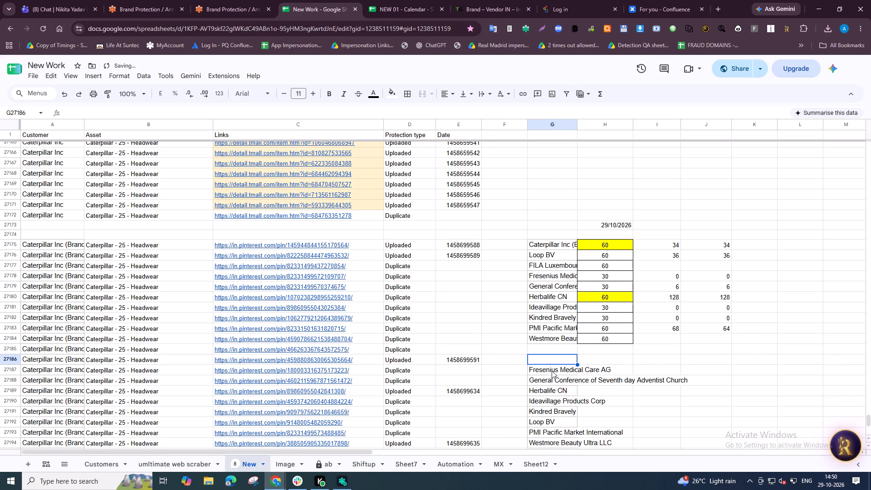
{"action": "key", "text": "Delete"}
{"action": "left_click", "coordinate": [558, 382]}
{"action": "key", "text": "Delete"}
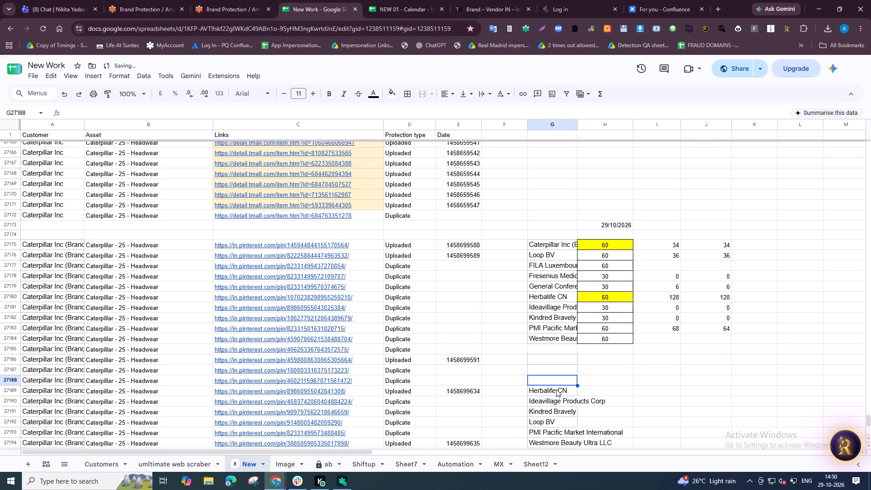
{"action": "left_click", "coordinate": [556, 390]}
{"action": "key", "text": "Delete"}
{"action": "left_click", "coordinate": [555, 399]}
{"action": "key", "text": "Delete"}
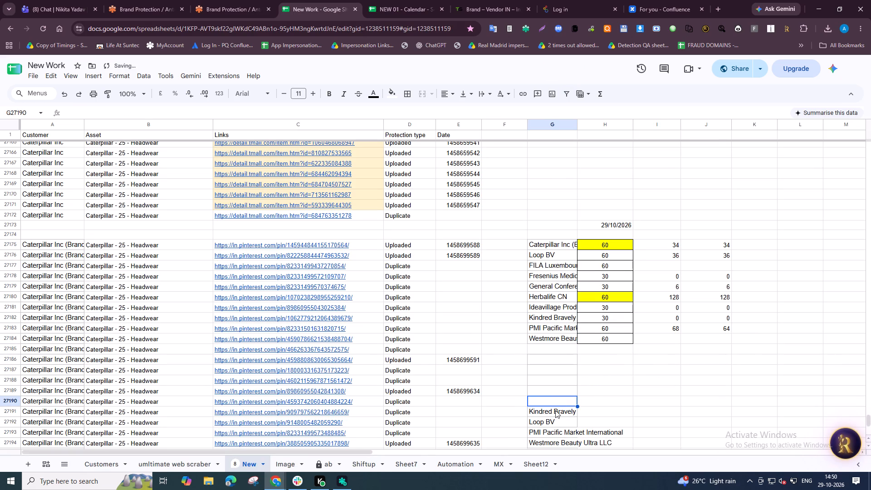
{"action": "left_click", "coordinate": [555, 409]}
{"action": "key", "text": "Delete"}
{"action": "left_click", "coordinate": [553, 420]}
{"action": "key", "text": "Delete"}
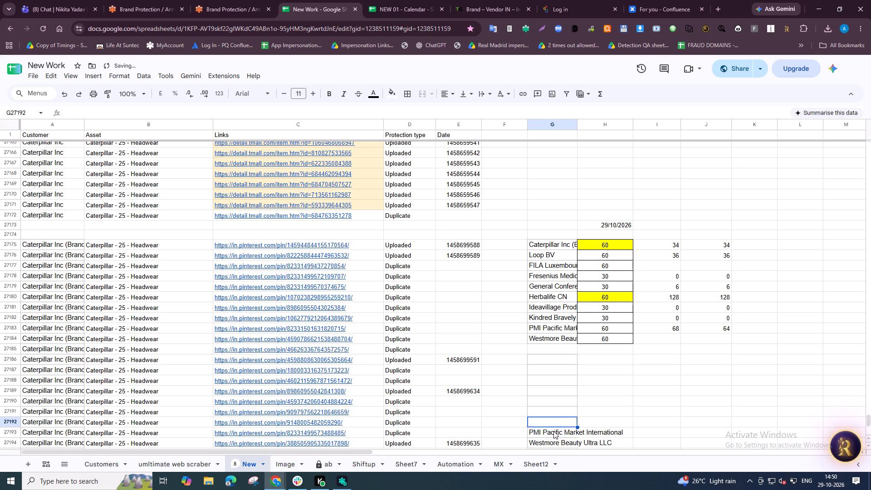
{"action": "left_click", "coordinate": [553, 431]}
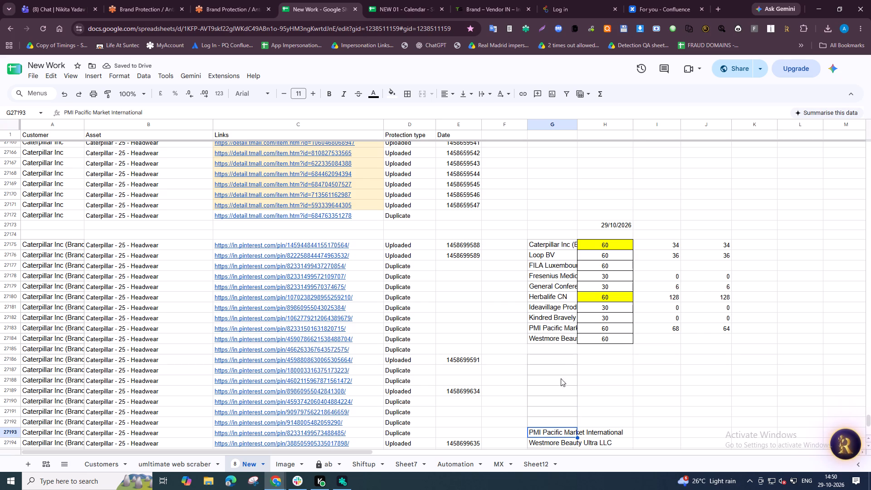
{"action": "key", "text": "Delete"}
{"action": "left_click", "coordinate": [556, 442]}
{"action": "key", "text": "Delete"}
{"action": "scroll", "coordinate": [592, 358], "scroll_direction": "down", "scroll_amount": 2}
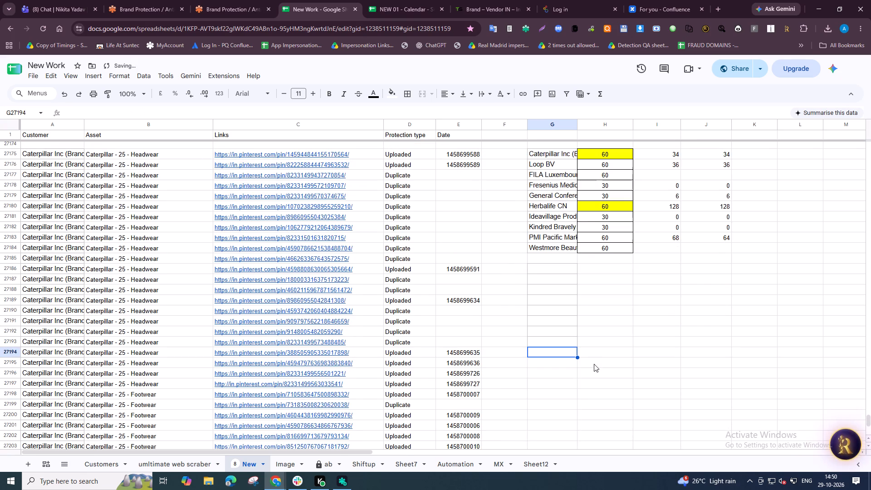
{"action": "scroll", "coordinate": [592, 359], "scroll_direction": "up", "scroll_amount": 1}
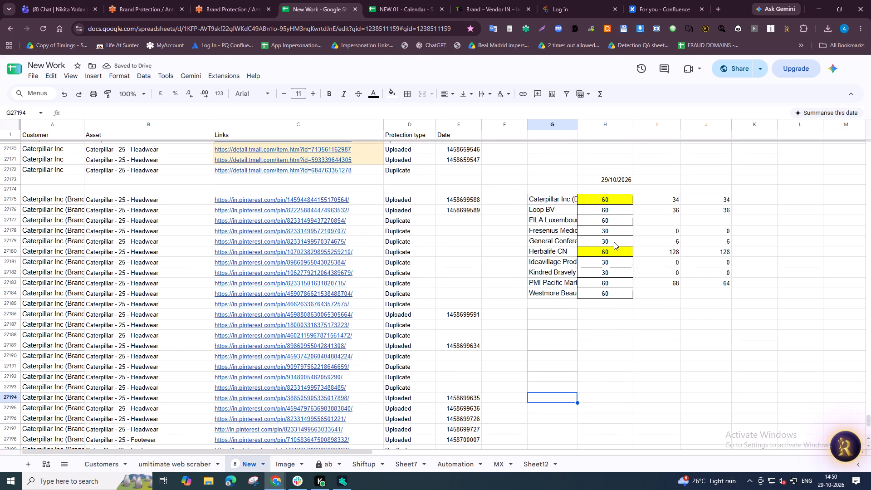
Compare the calendar's filtered customers with the summary and check the summary's 29/10/2026 sum and number of customer names.
{"action": "left_click", "coordinate": [408, 0]}
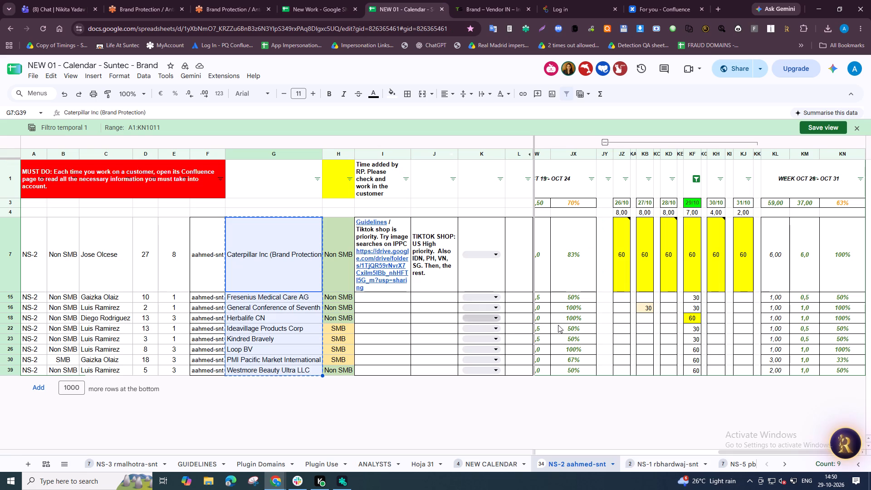
{"action": "left_click", "coordinate": [294, 299]}
{"action": "left_click", "coordinate": [294, 308]}
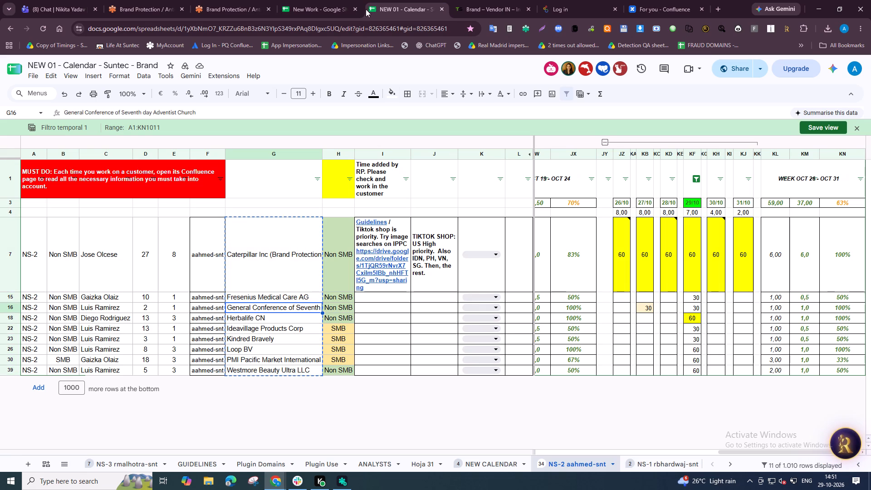
{"action": "left_click", "coordinate": [347, 0]}
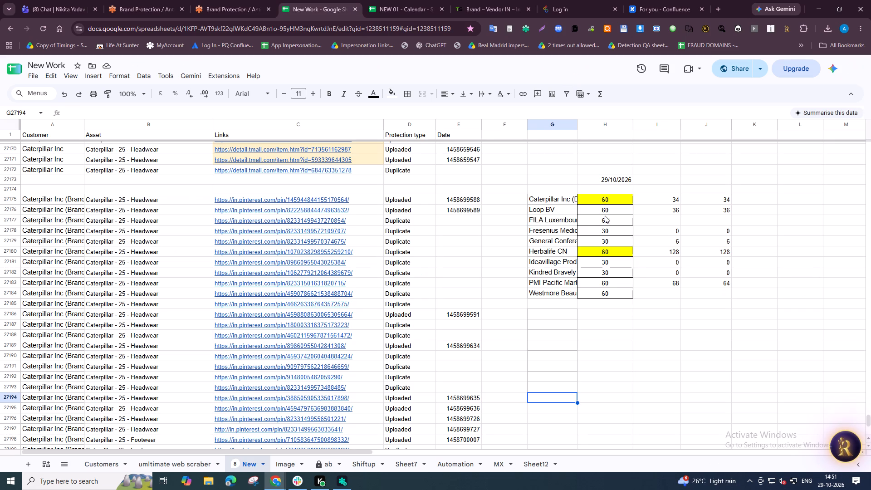
{"action": "left_click", "coordinate": [609, 240]}
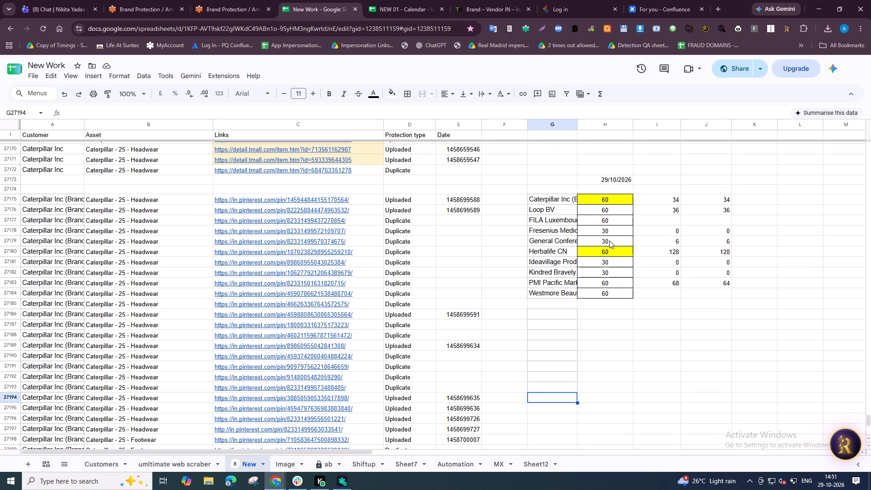
{"action": "left_click", "coordinate": [606, 263]}
{"action": "left_click", "coordinate": [606, 270]}
{"action": "left_click_drag", "start_coordinate": [618, 205], "coordinate": [618, 247]}
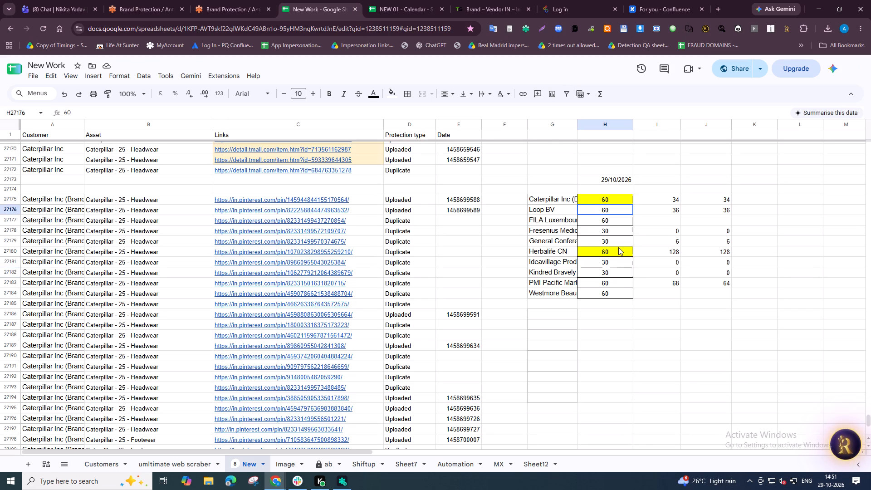
{"action": "left_click_drag", "start_coordinate": [618, 247], "coordinate": [609, 293]}
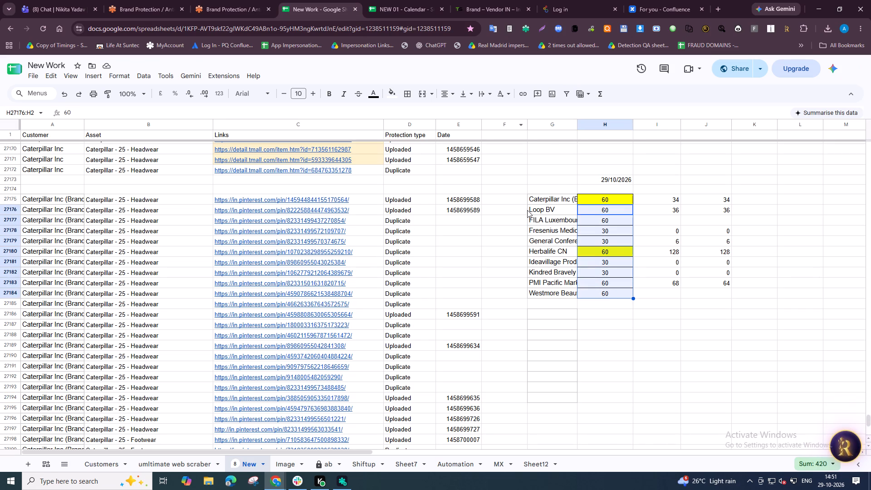
{"action": "left_click_drag", "start_coordinate": [535, 201], "coordinate": [541, 292]}
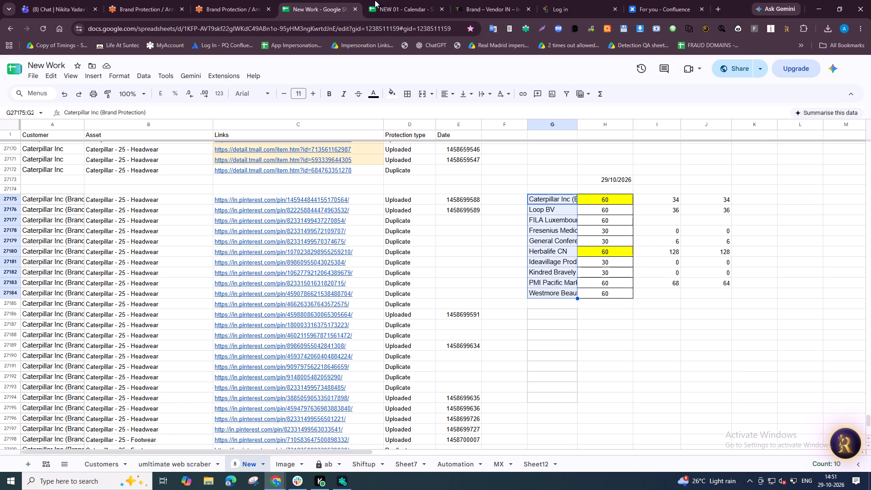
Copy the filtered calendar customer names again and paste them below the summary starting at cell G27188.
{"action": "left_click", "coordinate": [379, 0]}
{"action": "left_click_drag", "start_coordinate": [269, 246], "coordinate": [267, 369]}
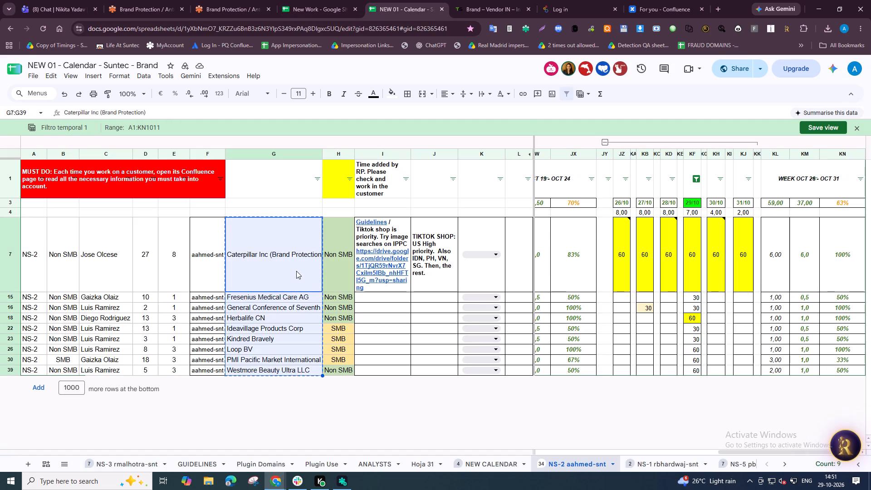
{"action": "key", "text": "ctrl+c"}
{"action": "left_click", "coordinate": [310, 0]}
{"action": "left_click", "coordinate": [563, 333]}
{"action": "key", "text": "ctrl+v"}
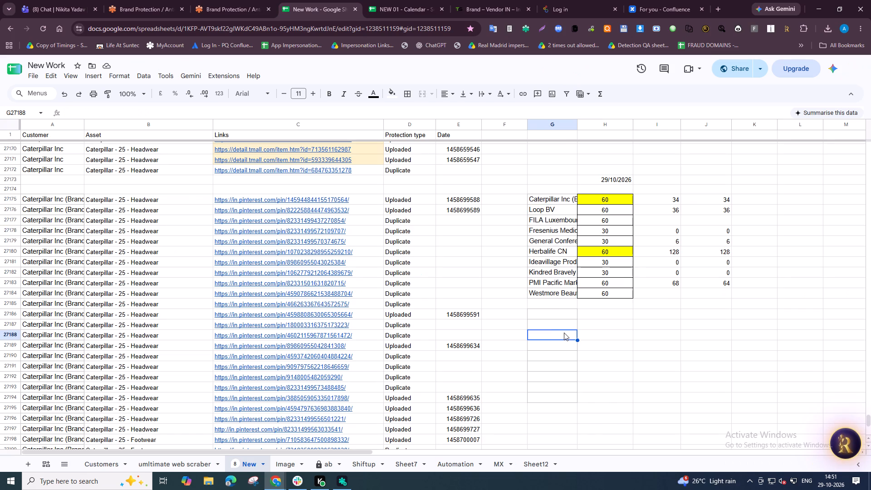
Delete the pasted comparison names one by one from cells G27188 to G27196, checking each against the summary list.
{"action": "left_click", "coordinate": [564, 337]}
{"action": "key", "text": "Delete"}
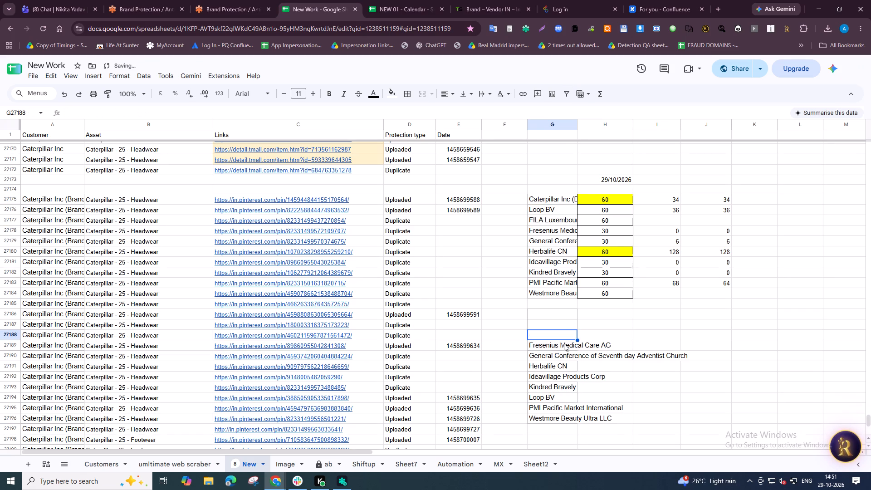
{"action": "left_click", "coordinate": [564, 343]}
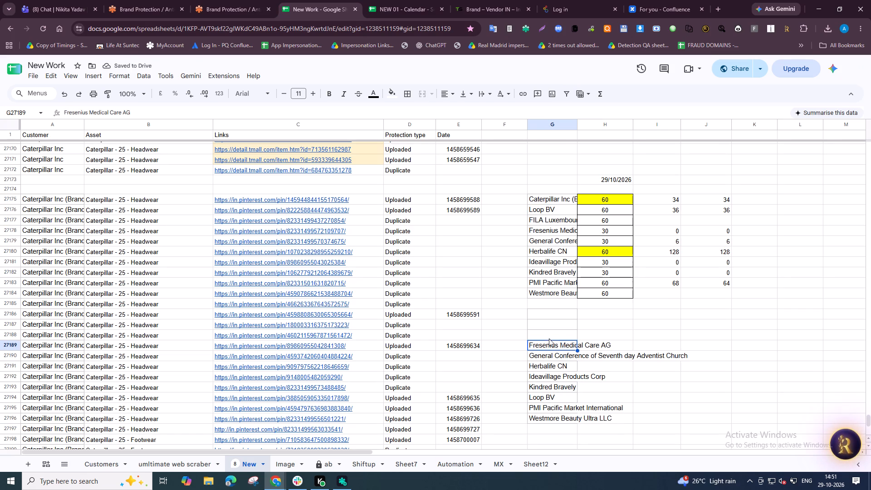
{"action": "key", "text": "Delete"}
{"action": "left_click", "coordinate": [550, 359]}
{"action": "key", "text": "Delete"}
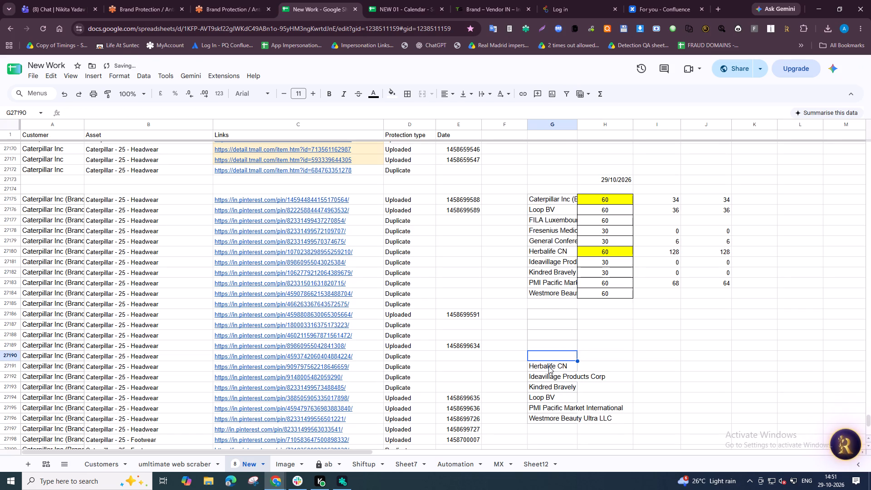
{"action": "left_click", "coordinate": [549, 367]}
{"action": "key", "text": "Delete"}
{"action": "left_click", "coordinate": [552, 376]}
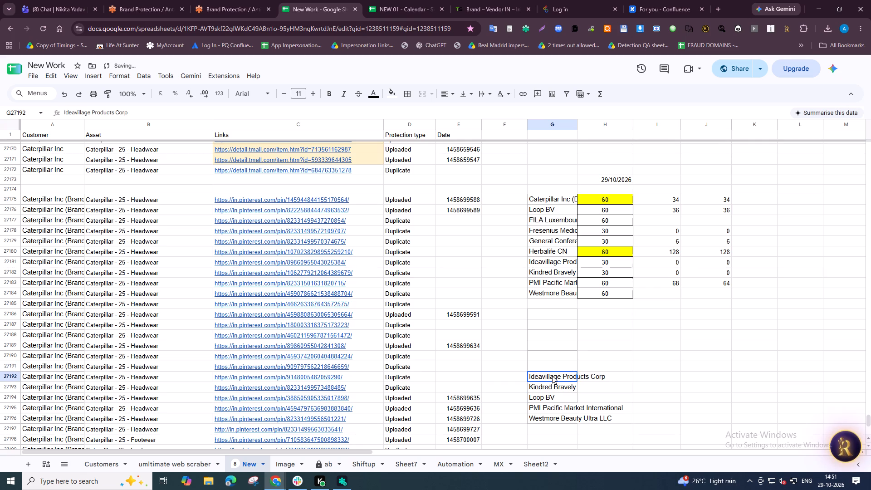
{"action": "key", "text": "Delete"}
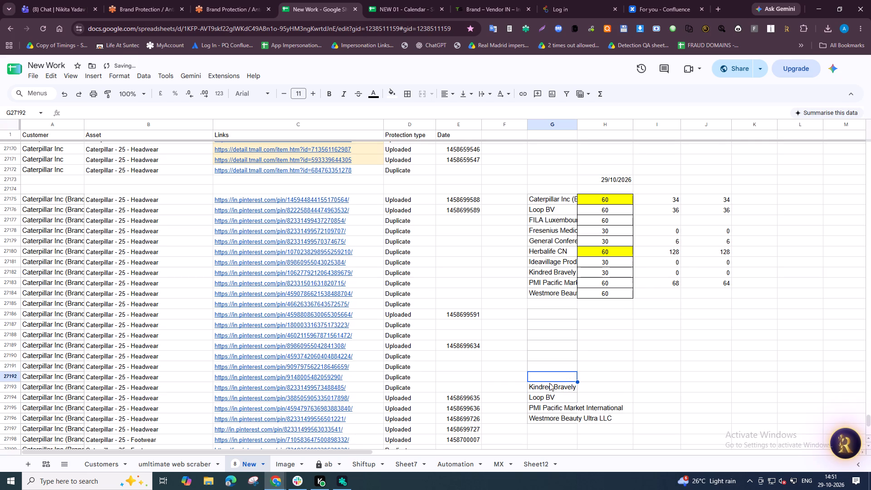
{"action": "left_click", "coordinate": [548, 386]}
{"action": "key", "text": "Delete"}
{"action": "left_click", "coordinate": [548, 394]}
{"action": "key", "text": "Delete"}
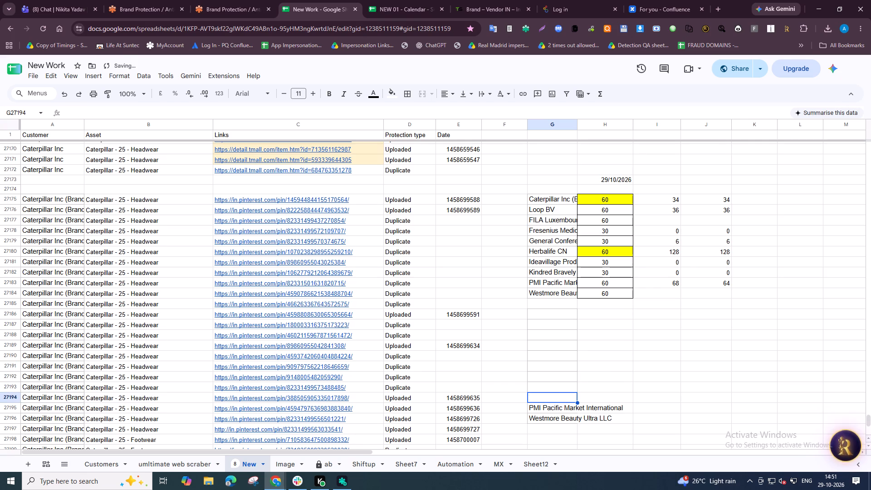
{"action": "left_click", "coordinate": [549, 405]}
{"action": "key", "text": "Delete"}
{"action": "left_click", "coordinate": [550, 417]}
{"action": "key", "text": "Delete"}
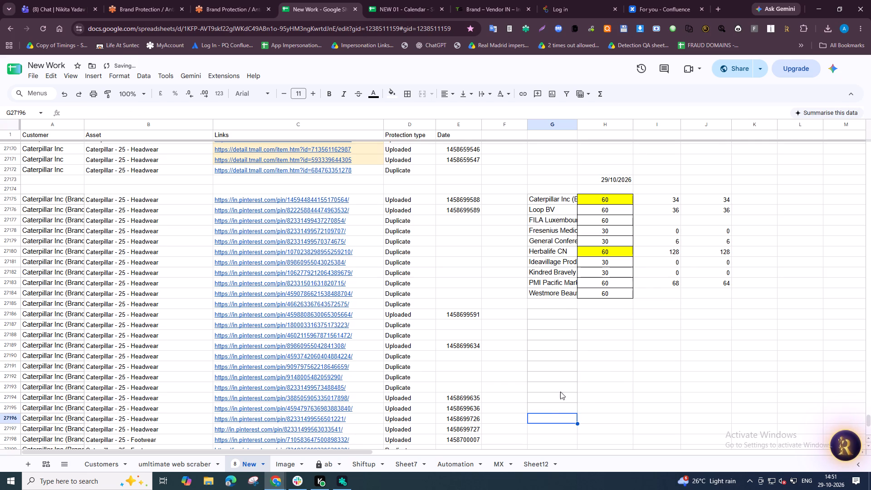
Compare the summary's customer names with the calendar's filtered customers for 29/10 to find which customer does not match.
{"action": "left_click", "coordinate": [556, 240]}
{"action": "left_click", "coordinate": [554, 247]}
{"action": "left_click", "coordinate": [553, 260]}
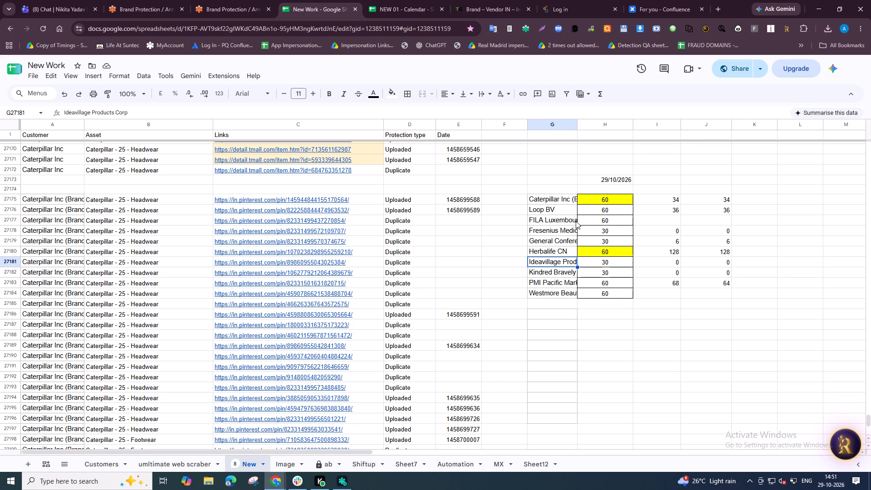
{"action": "left_click", "coordinate": [381, 0]}
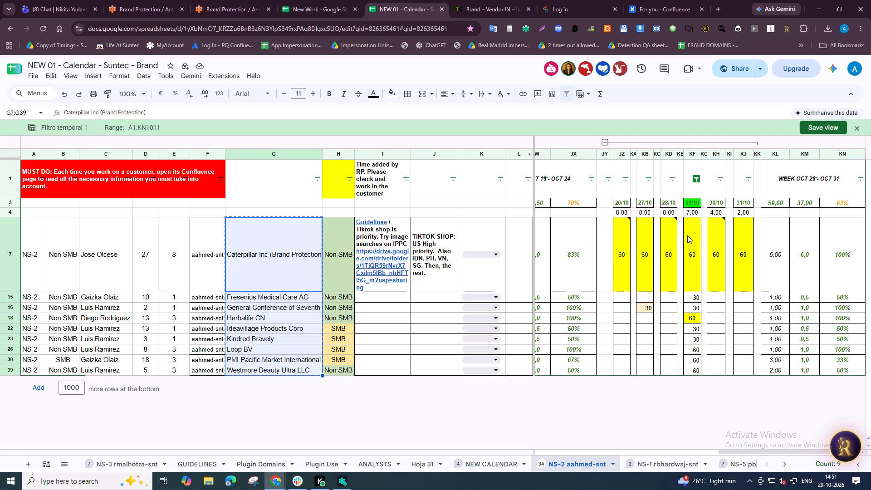
{"action": "left_click_drag", "start_coordinate": [687, 241], "coordinate": [690, 370]}
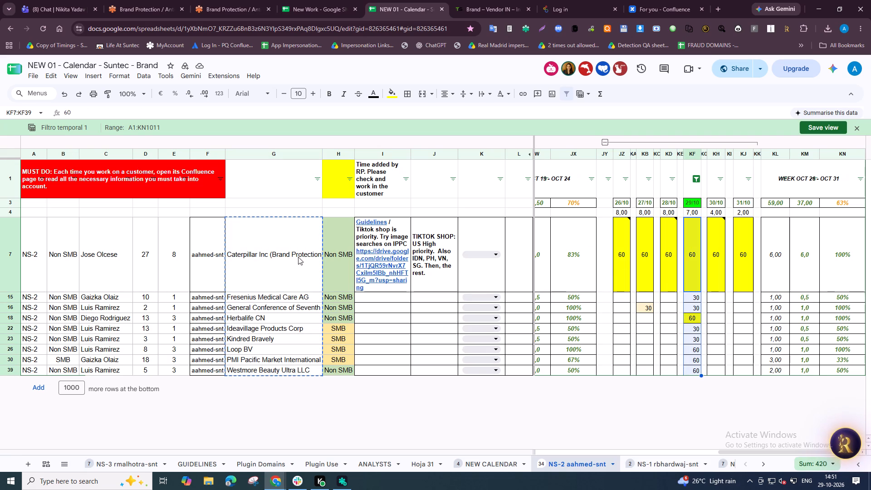
{"action": "left_click_drag", "start_coordinate": [298, 257], "coordinate": [298, 367]}
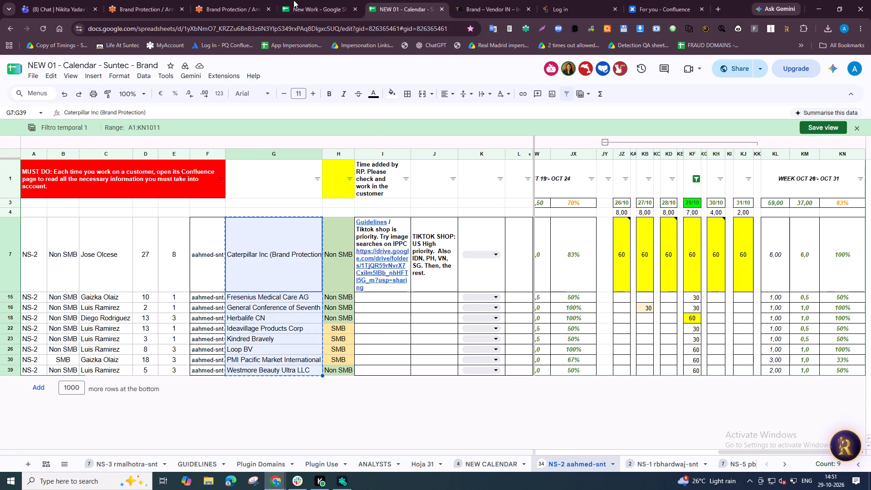
{"action": "left_click", "coordinate": [292, 0]}
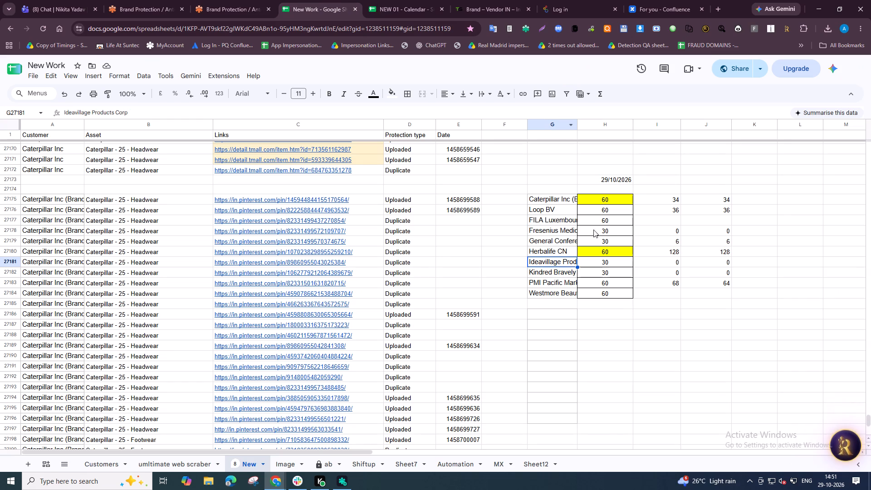
{"action": "left_click_drag", "start_coordinate": [547, 201], "coordinate": [543, 291]}
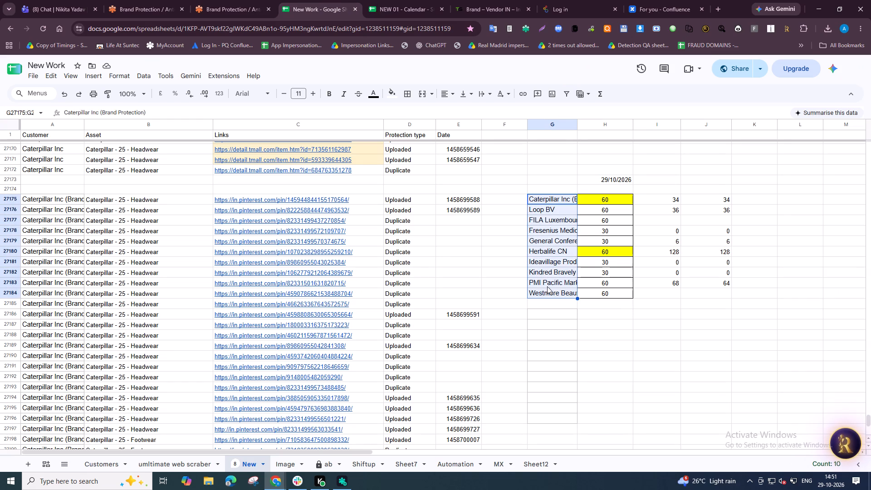
{"action": "left_click", "coordinate": [375, 0]}
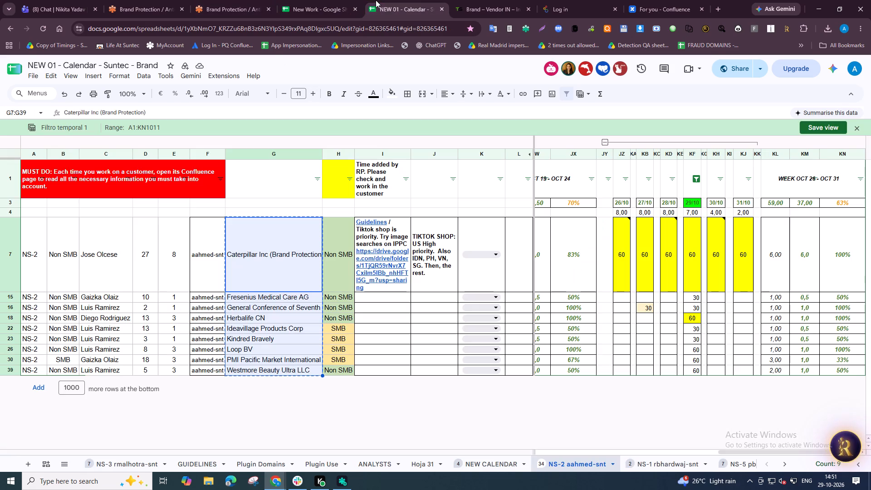
{"action": "left_click", "coordinate": [311, 0]}
{"action": "left_click", "coordinate": [376, 0]}
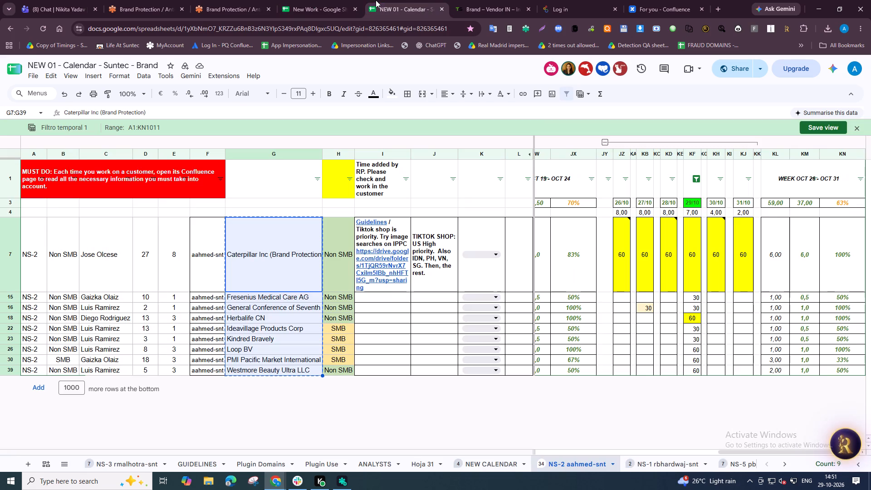
{"action": "left_click", "coordinate": [309, 0]}
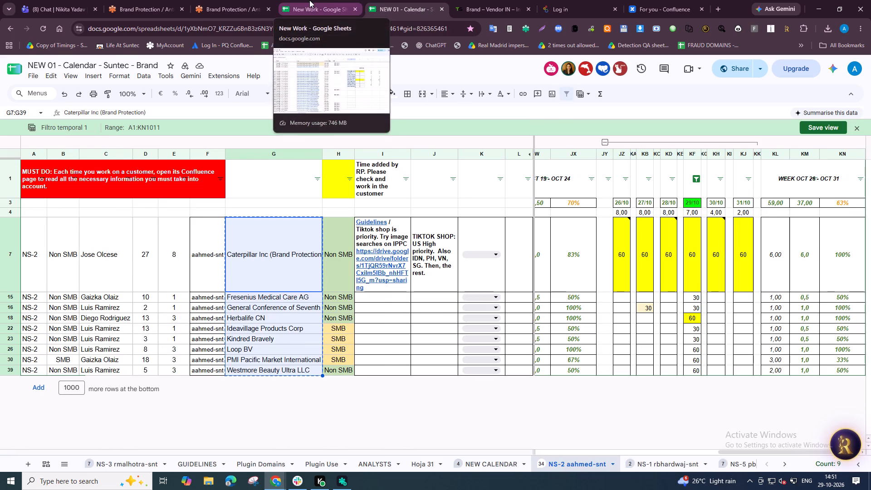
{"action": "left_click", "coordinate": [599, 298]}
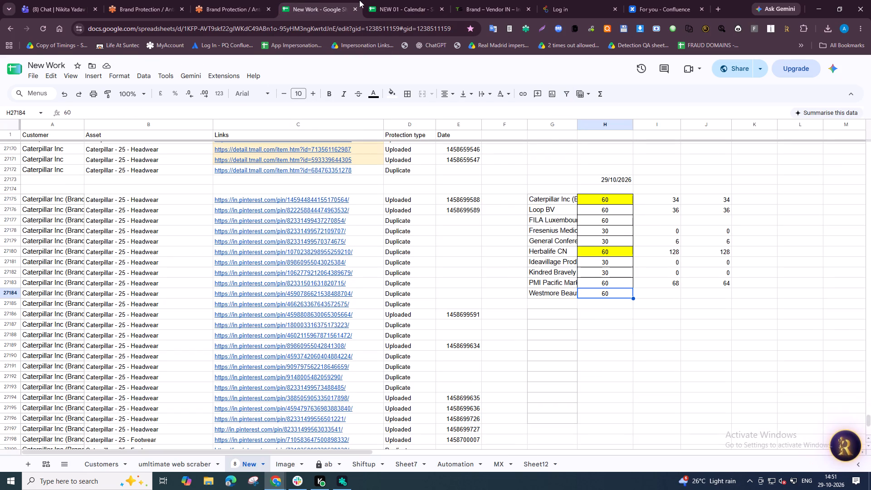
{"action": "left_click", "coordinate": [383, 0]}
{"action": "left_click", "coordinate": [345, 0]}
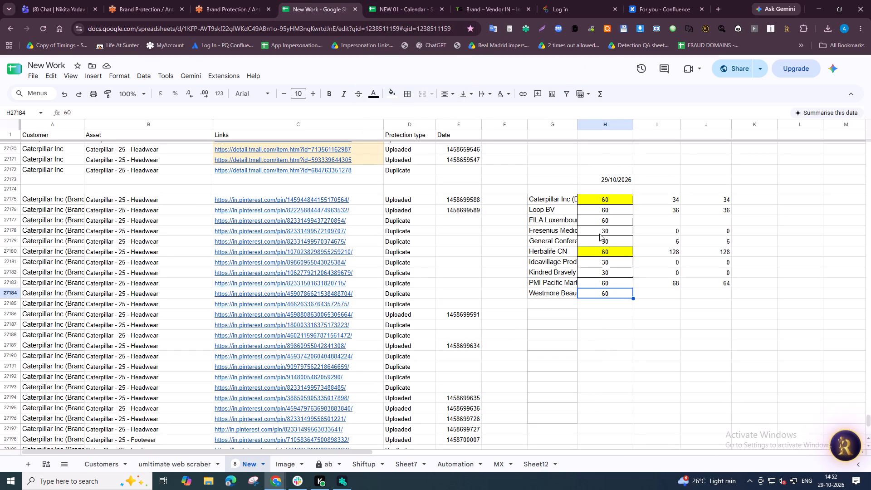
Remove FILA Luxembourg and its 60 from summary row 27177, and check the summary's 29/10/2026 sum against the calendar's.
{"action": "left_click", "coordinate": [536, 220]}
{"action": "key", "text": "Delete"}
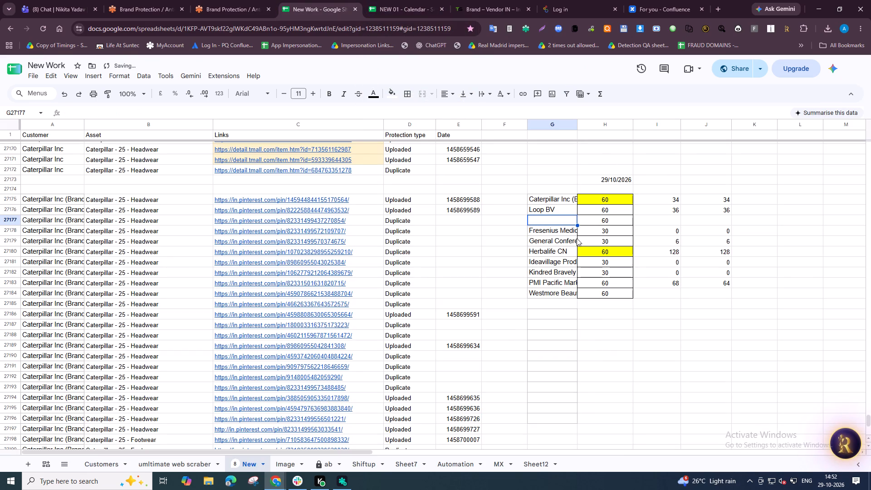
{"action": "left_click_drag", "start_coordinate": [616, 218], "coordinate": [577, 223]}
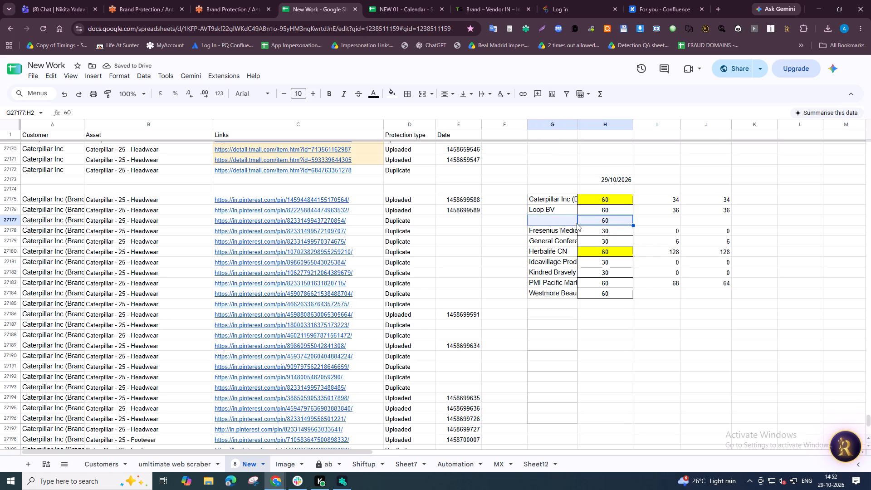
{"action": "key", "text": "Delete"}
{"action": "left_click_drag", "start_coordinate": [604, 201], "coordinate": [600, 297]}
{"action": "left_click", "coordinate": [387, 0]}
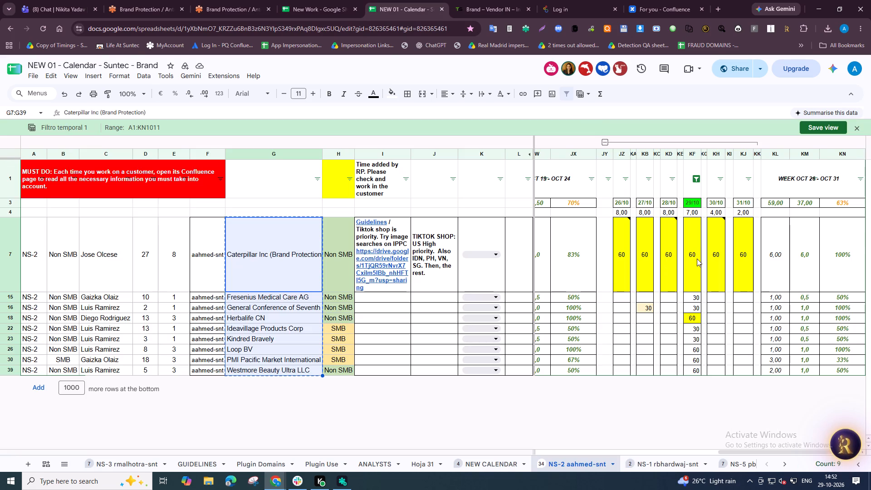
{"action": "left_click_drag", "start_coordinate": [693, 255], "coordinate": [685, 369]}
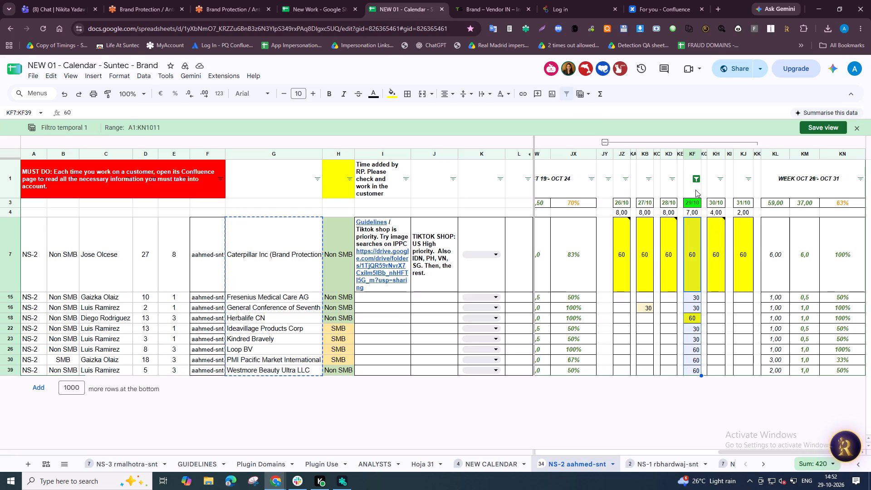
Reset the calendar's 29/10 column filter to include all values.
{"action": "left_click", "coordinate": [696, 181]}
{"action": "left_click", "coordinate": [585, 286]}
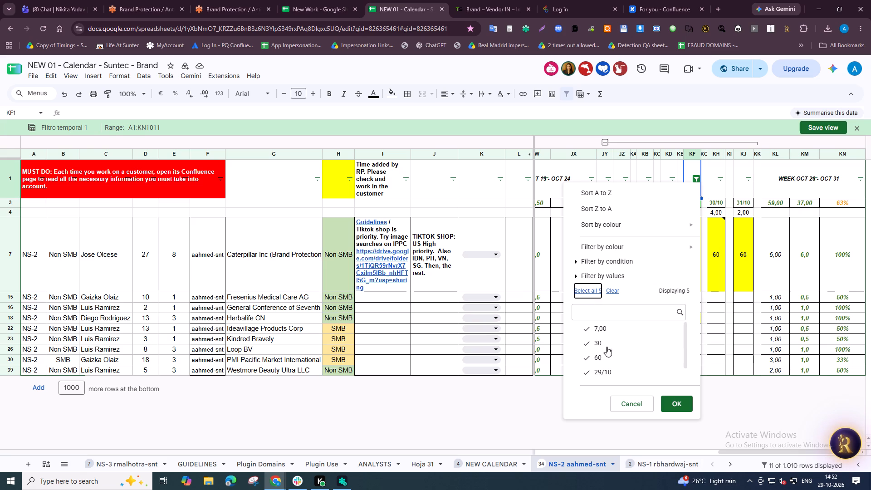
{"action": "left_click", "coordinate": [668, 401]}
Look through the NS-2 calendar's customer rows for one with remaining time to schedule on 29/10.
{"action": "left_click", "coordinate": [689, 355]}
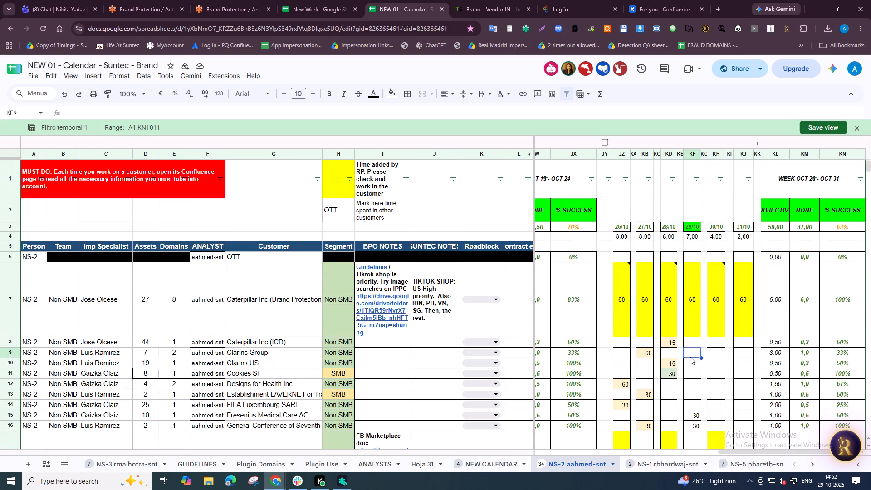
{"action": "scroll", "coordinate": [692, 389], "scroll_direction": "down", "scroll_amount": 2}
{"action": "left_click", "coordinate": [697, 295]}
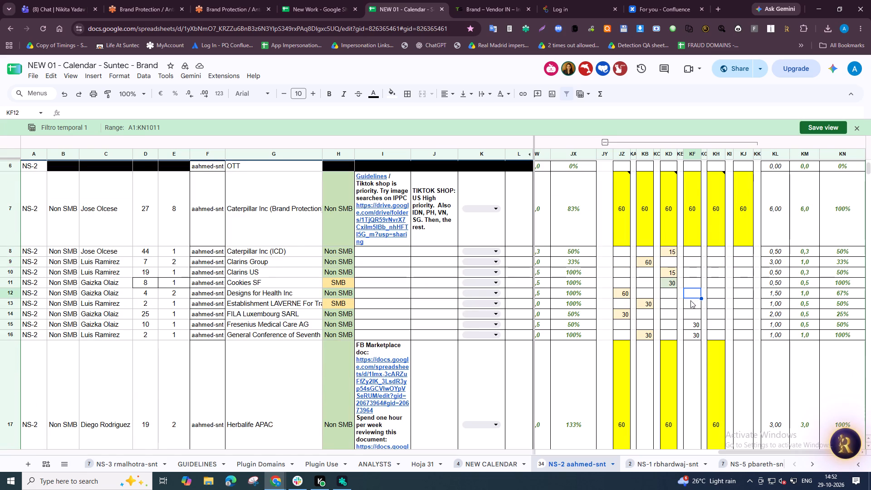
{"action": "scroll", "coordinate": [690, 300], "scroll_direction": "down", "scroll_amount": 7}
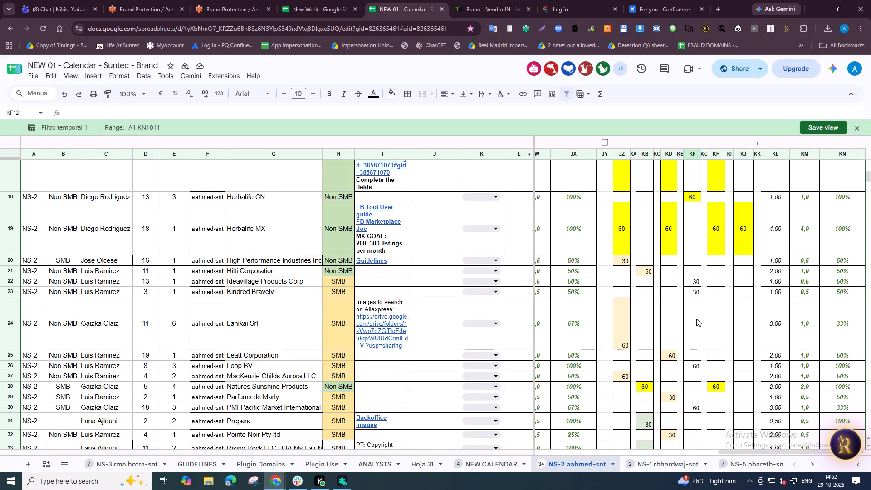
{"action": "scroll", "coordinate": [693, 317], "scroll_direction": "down", "scroll_amount": 3}
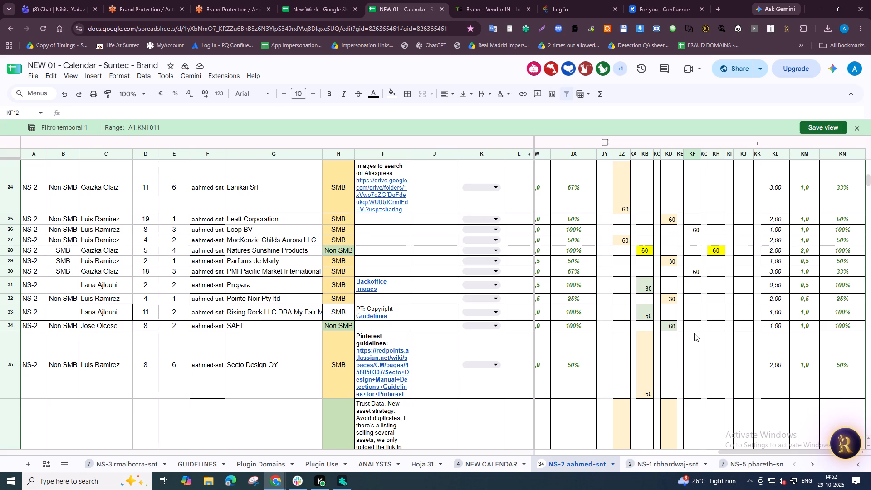
{"action": "scroll", "coordinate": [694, 333], "scroll_direction": "up", "scroll_amount": 13}
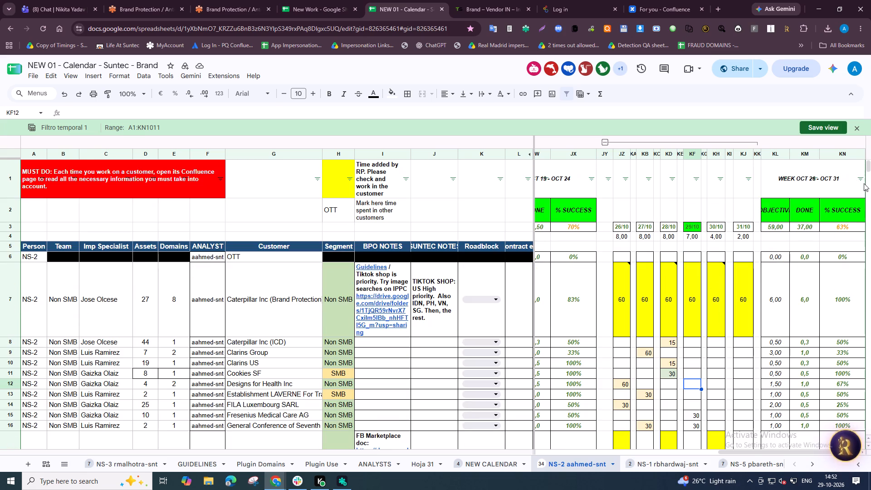
Filter the calendar's WEEK OCT 26 - OCT 31 success column to exclude the values 100% and % SUCCESS.
{"action": "left_click", "coordinate": [863, 181]}
{"action": "scroll", "coordinate": [774, 377], "scroll_direction": "down", "scroll_amount": 5}
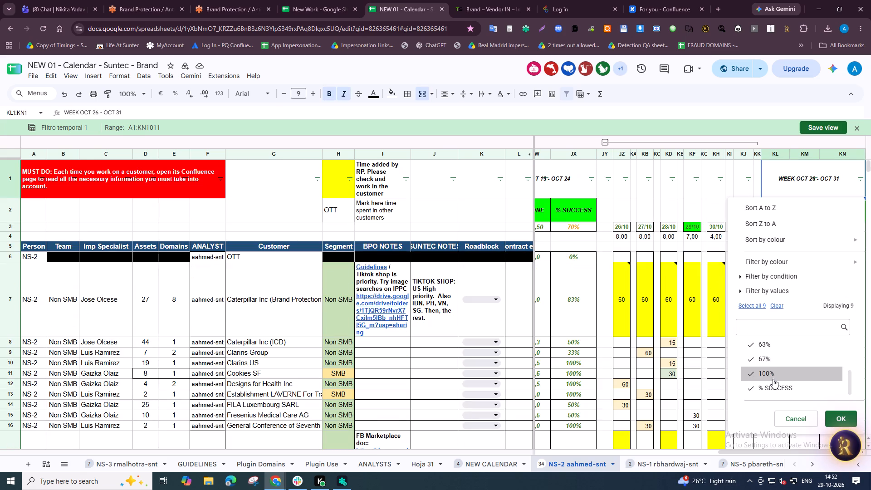
{"action": "left_click", "coordinate": [774, 376]}
{"action": "left_click", "coordinate": [777, 391]}
{"action": "left_click", "coordinate": [832, 416]}
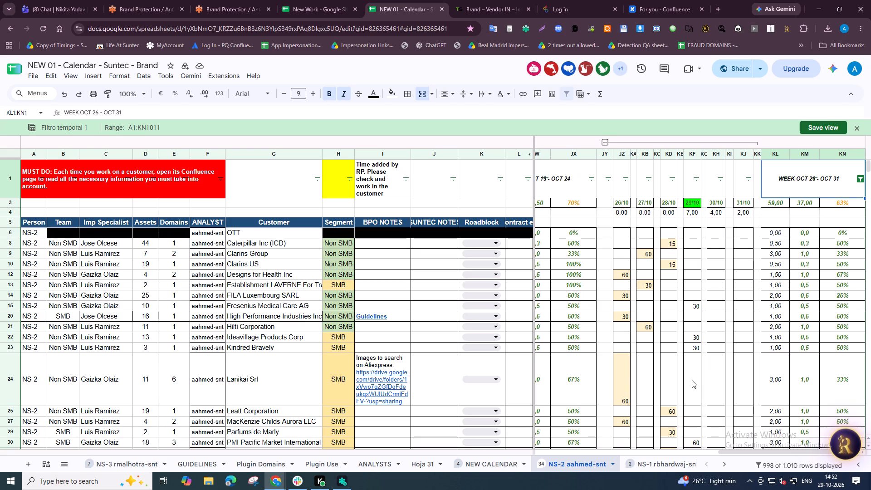
Enter 60 for Secto Design OY in the calendar's 29/10 column.
{"action": "left_click", "coordinate": [692, 380]}
{"action": "scroll", "coordinate": [690, 390], "scroll_direction": "down", "scroll_amount": 4}
{"action": "left_click", "coordinate": [695, 327]}
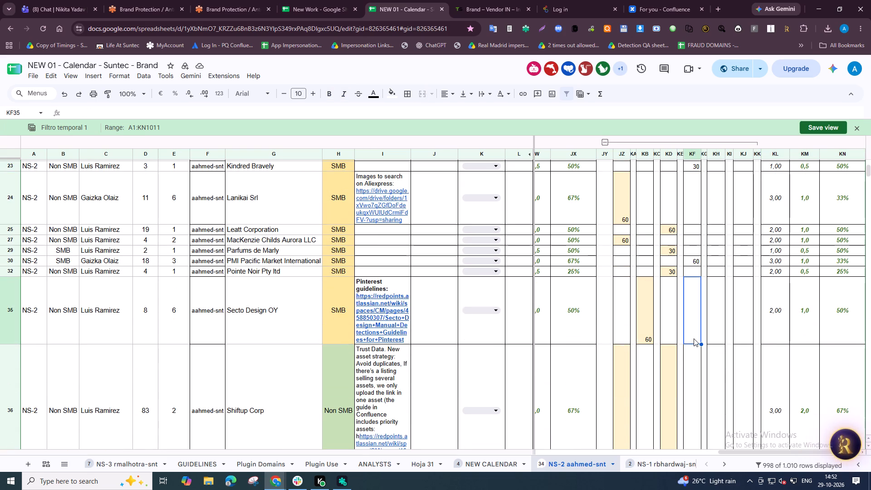
{"action": "scroll", "coordinate": [694, 338], "scroll_direction": "down", "scroll_amount": 1}
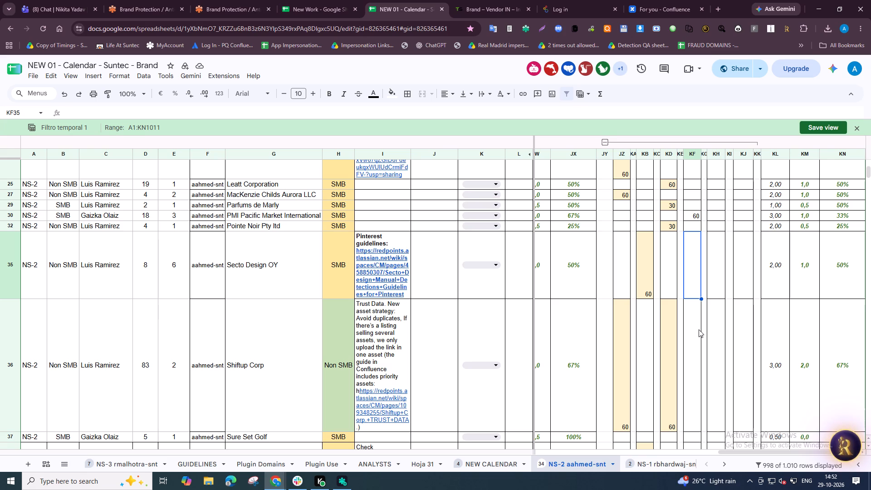
{"action": "type", "text": "60"}
{"action": "key", "text": "Up"}
Reset the WEEK OCT 26 - OCT 31 column filter to include all values.
{"action": "scroll", "coordinate": [698, 329], "scroll_direction": "up", "scroll_amount": 11}
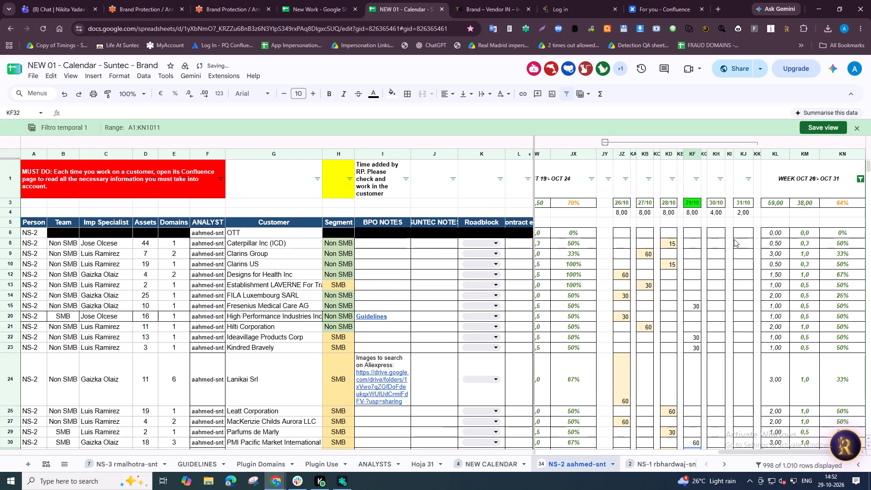
{"action": "left_click", "coordinate": [862, 179]}
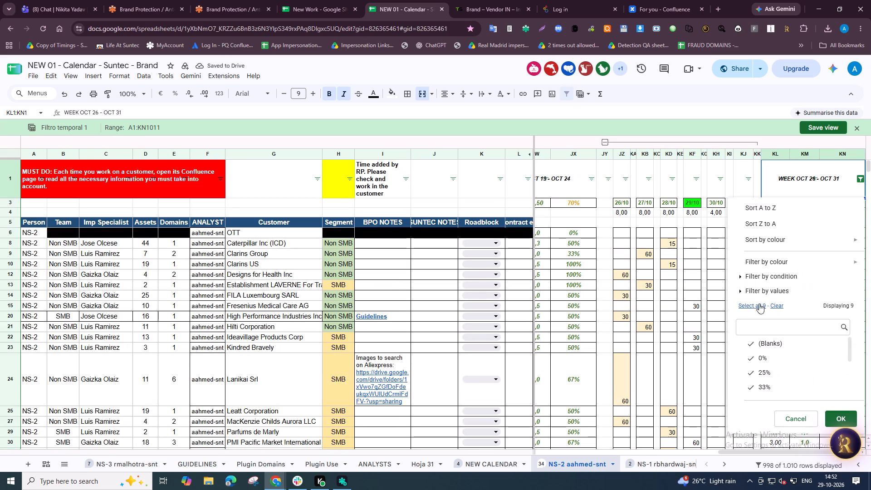
{"action": "left_click", "coordinate": [751, 303]}
{"action": "left_click", "coordinate": [851, 419]}
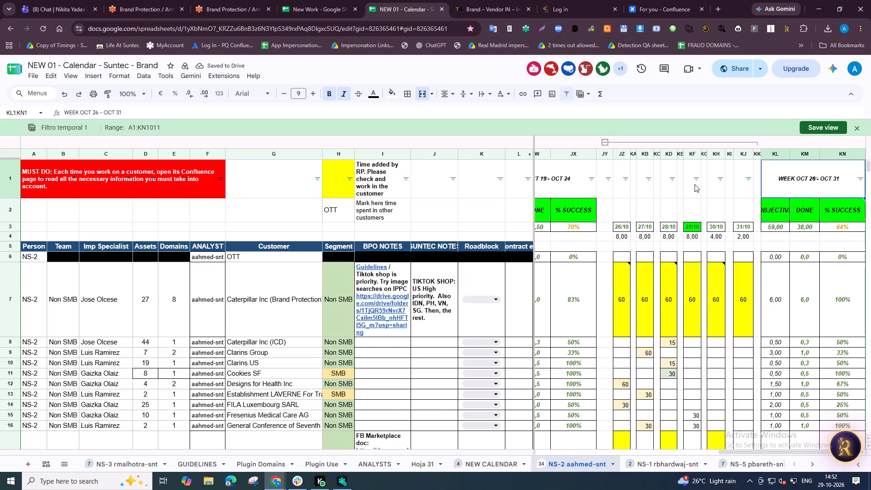
Filter the calendar's 29/10 column to exclude blank cells.
{"action": "left_click", "coordinate": [692, 180]}
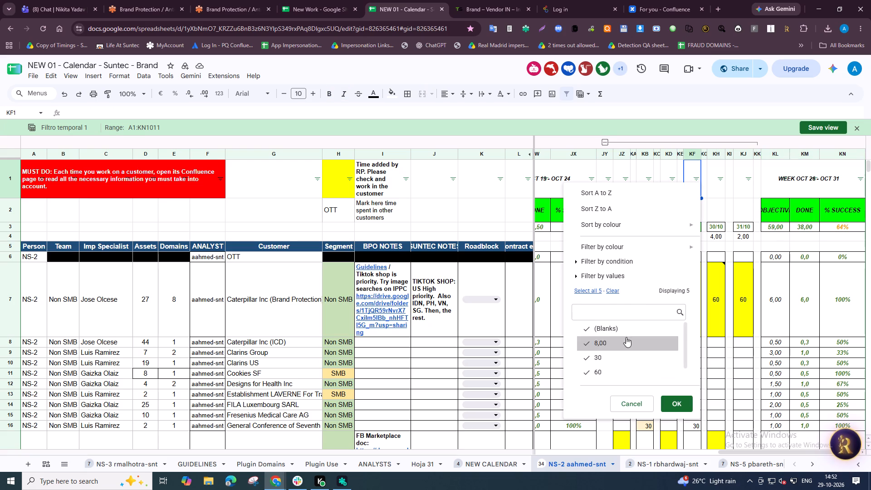
{"action": "left_click", "coordinate": [626, 330]}
{"action": "left_click", "coordinate": [678, 398]}
{"action": "scroll", "coordinate": [415, 389], "scroll_direction": "down", "scroll_amount": 4}
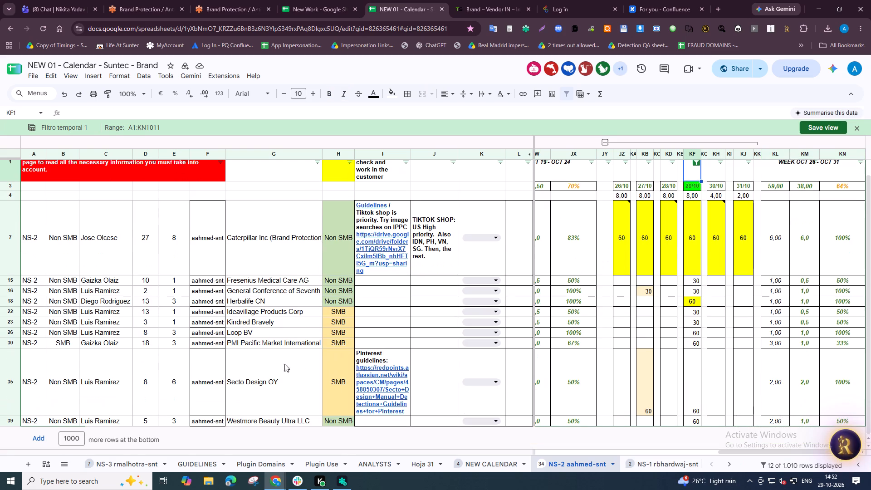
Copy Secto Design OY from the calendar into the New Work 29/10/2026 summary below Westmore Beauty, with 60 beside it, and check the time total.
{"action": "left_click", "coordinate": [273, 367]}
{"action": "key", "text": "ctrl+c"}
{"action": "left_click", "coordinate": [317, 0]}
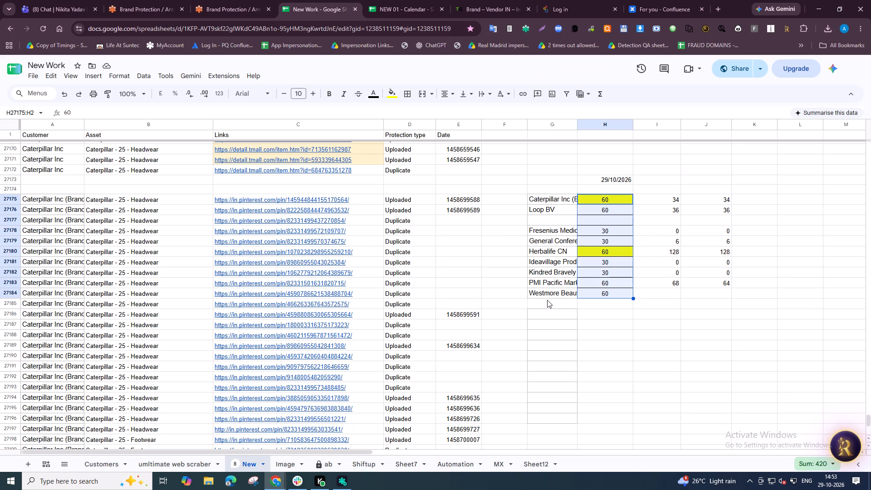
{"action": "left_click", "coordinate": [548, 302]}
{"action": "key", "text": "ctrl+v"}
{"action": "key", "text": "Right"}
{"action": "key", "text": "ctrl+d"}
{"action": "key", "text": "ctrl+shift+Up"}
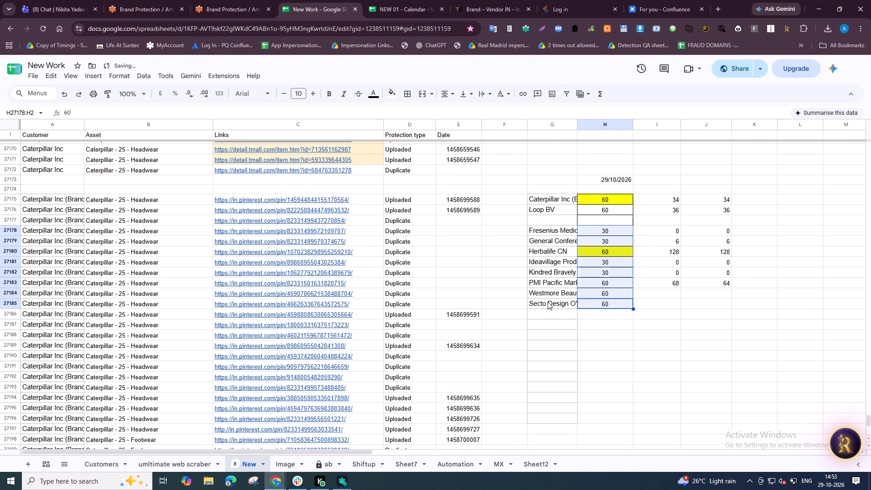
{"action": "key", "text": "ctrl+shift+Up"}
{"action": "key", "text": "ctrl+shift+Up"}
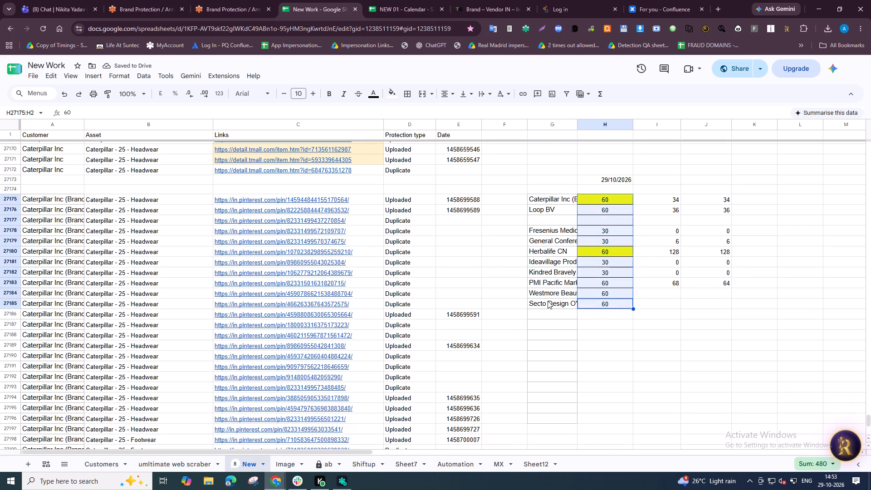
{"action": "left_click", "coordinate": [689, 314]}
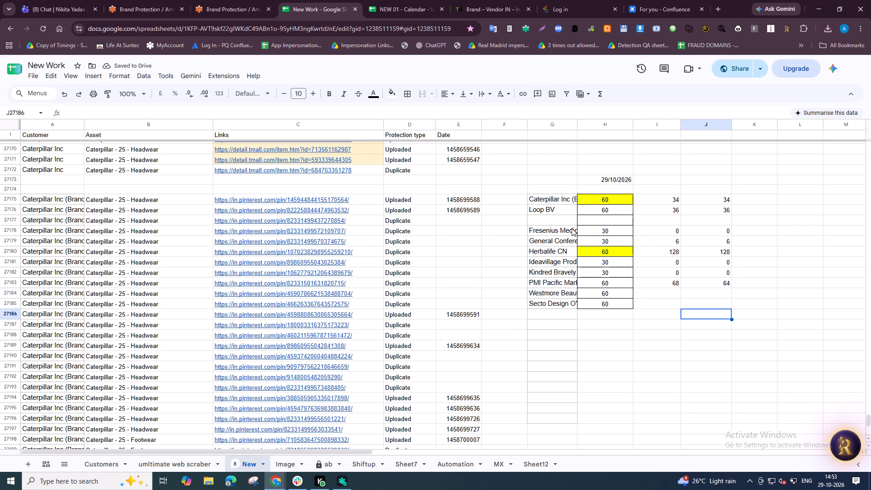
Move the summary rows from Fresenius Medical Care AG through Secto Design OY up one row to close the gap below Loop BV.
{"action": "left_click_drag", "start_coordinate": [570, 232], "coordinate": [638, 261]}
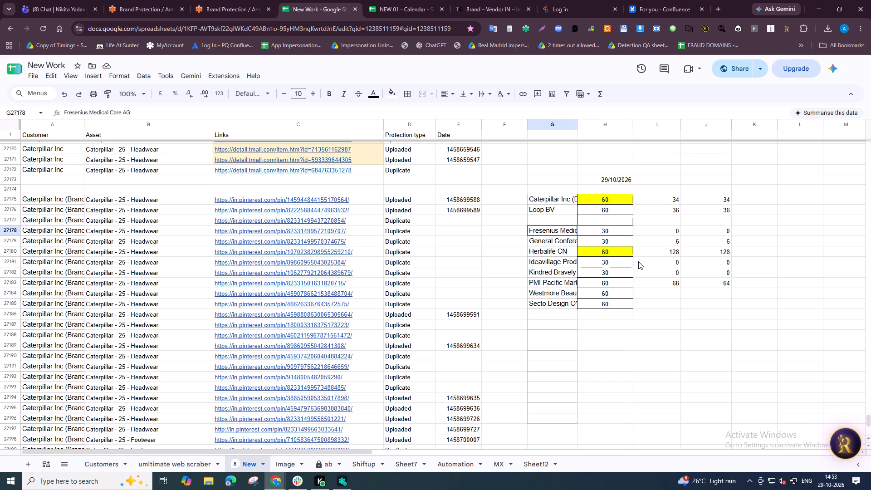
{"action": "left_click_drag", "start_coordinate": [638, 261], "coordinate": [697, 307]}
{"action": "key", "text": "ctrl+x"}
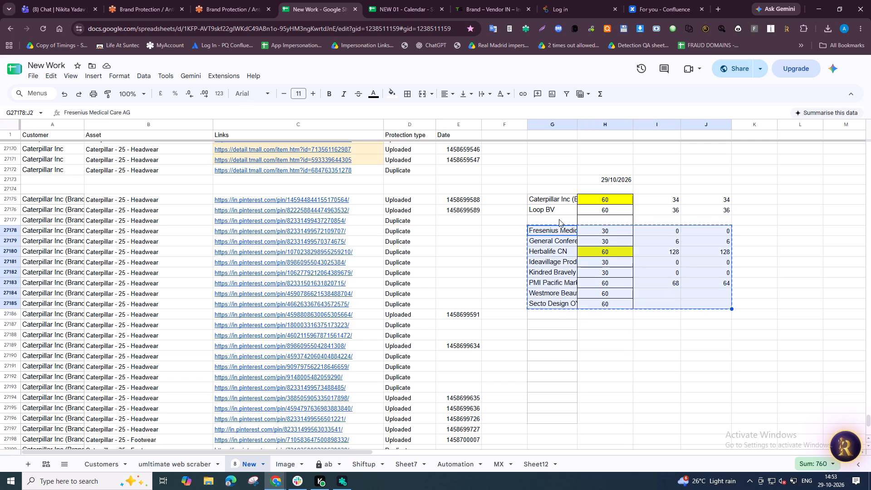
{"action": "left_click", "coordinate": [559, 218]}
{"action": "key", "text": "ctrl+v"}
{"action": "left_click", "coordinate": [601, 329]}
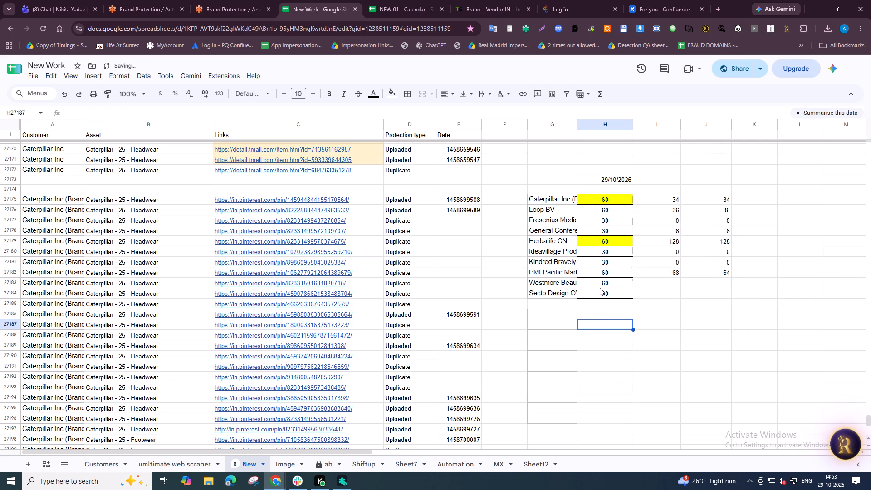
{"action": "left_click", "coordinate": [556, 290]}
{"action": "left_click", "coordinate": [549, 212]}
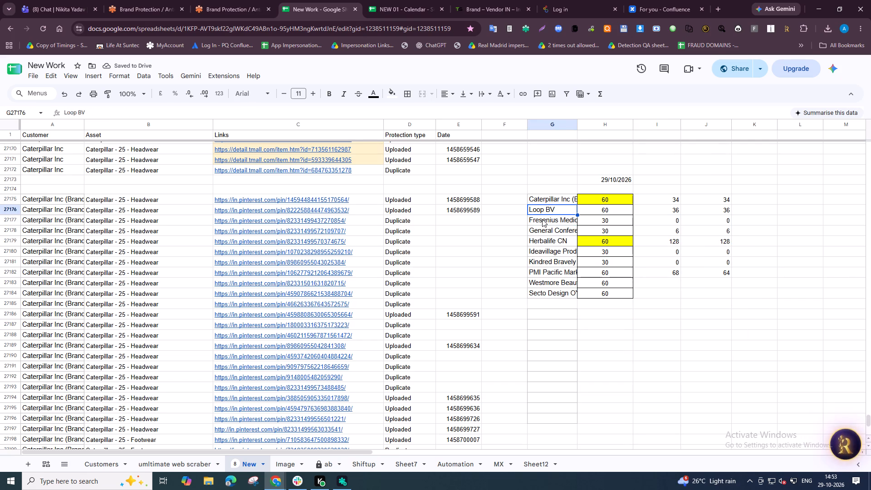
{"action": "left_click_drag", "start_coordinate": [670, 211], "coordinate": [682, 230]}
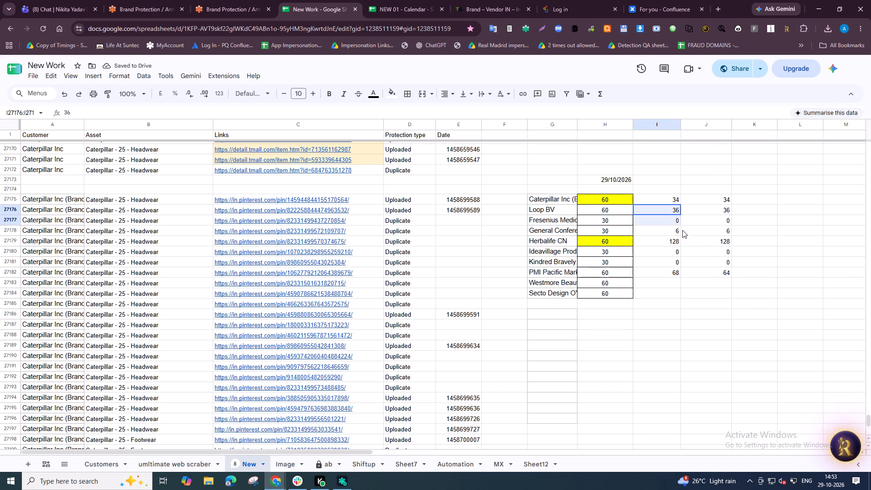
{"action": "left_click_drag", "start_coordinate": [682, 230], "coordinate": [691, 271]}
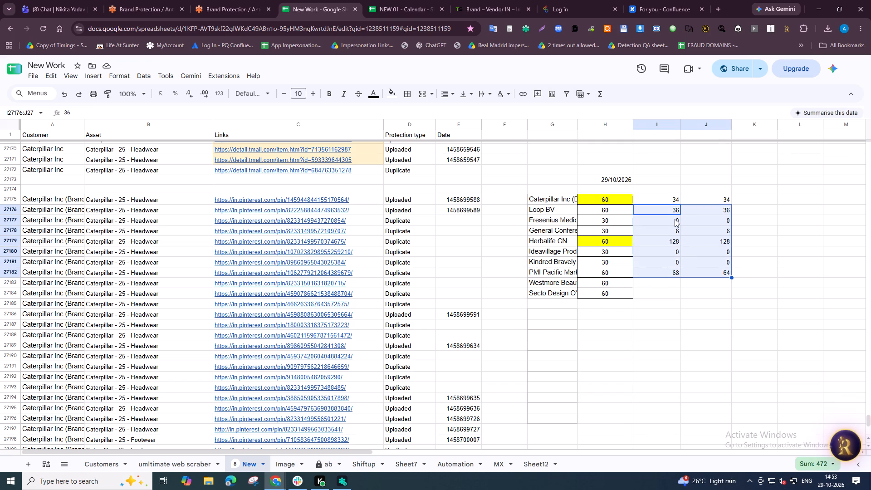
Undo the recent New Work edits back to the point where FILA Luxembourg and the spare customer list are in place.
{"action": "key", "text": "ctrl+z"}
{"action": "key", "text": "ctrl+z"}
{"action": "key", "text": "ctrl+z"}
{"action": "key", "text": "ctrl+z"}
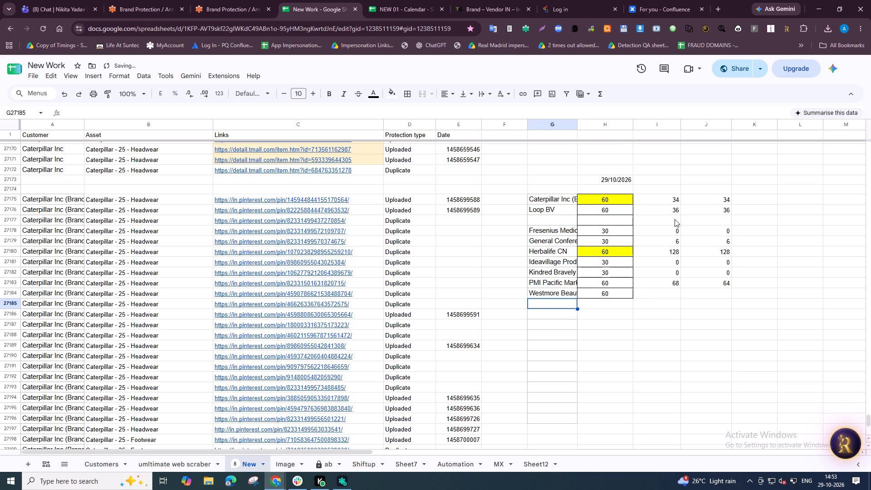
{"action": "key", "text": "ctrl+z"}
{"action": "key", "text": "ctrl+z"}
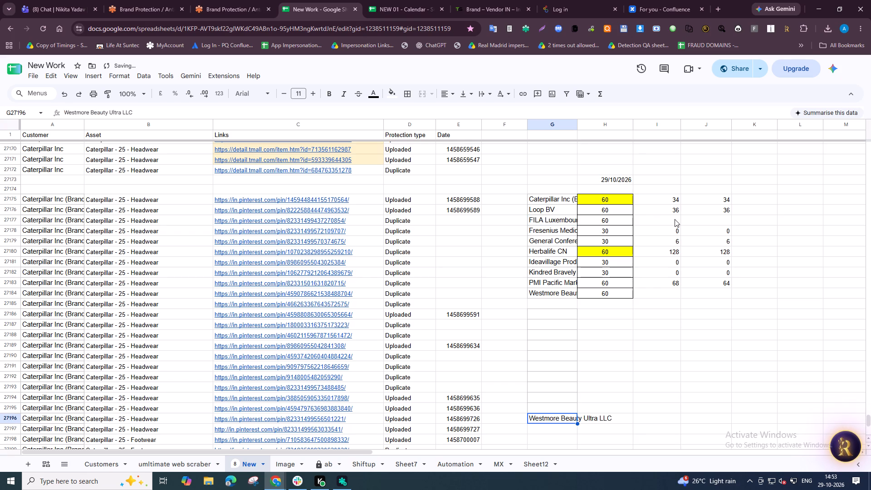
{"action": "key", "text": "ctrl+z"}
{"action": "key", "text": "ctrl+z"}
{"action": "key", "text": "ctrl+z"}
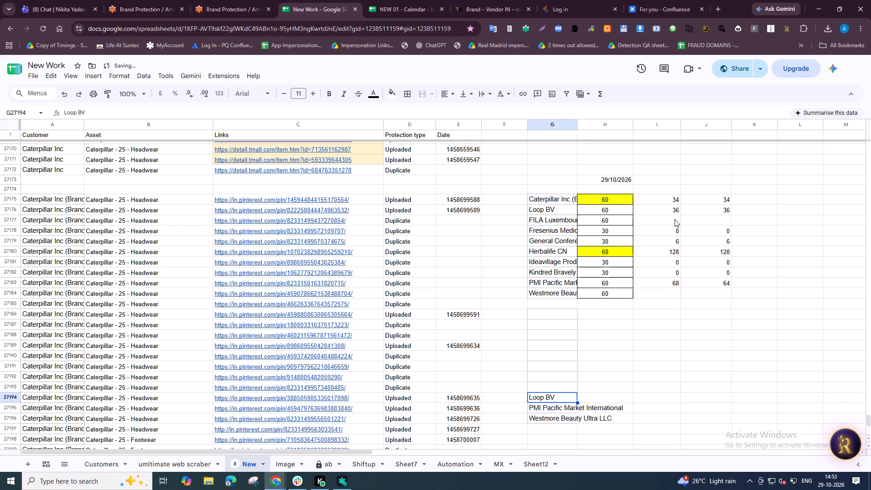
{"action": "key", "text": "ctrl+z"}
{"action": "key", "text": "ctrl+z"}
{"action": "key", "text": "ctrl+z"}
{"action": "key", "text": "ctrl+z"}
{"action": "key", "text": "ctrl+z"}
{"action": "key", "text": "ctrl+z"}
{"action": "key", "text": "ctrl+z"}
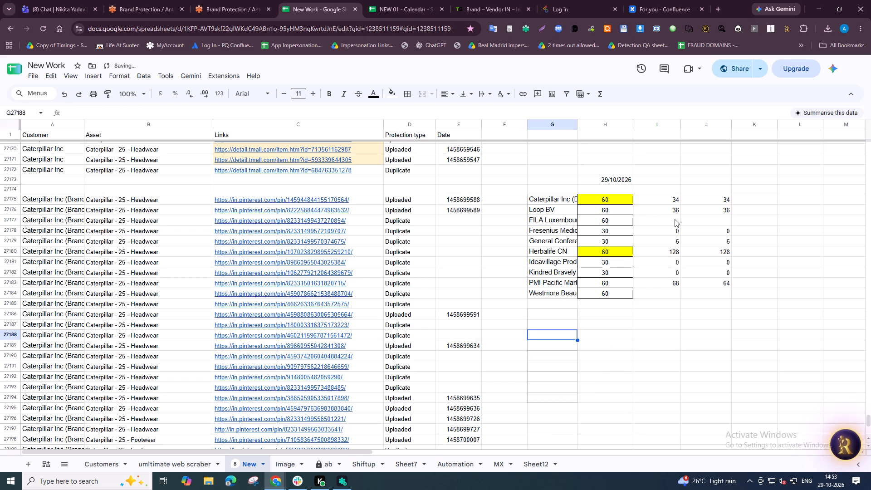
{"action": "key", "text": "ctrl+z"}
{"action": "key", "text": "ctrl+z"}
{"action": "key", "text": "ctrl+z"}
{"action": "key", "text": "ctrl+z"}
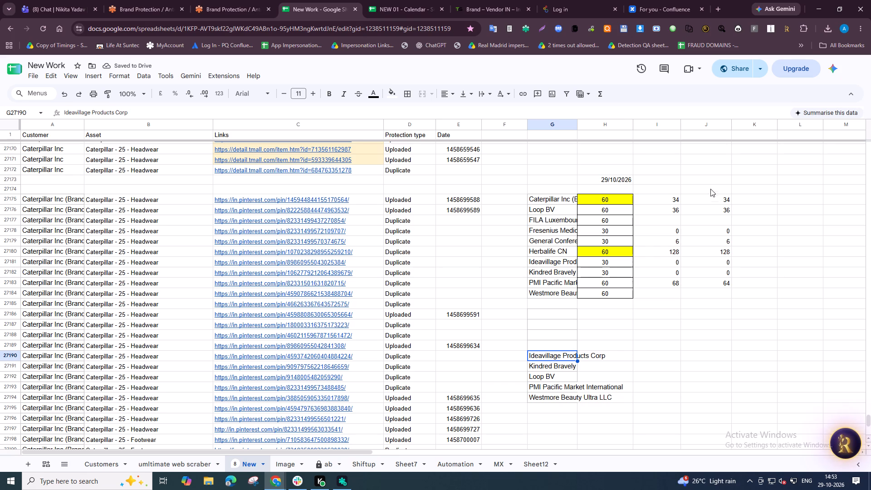
Replace FILA Luxembourg with Secto Design OY, copied from the calendar, in the New Work 29/10/2026 summary and check the time total.
{"action": "left_click_drag", "start_coordinate": [714, 187], "coordinate": [724, 292]}
{"action": "left_click", "coordinate": [721, 319]}
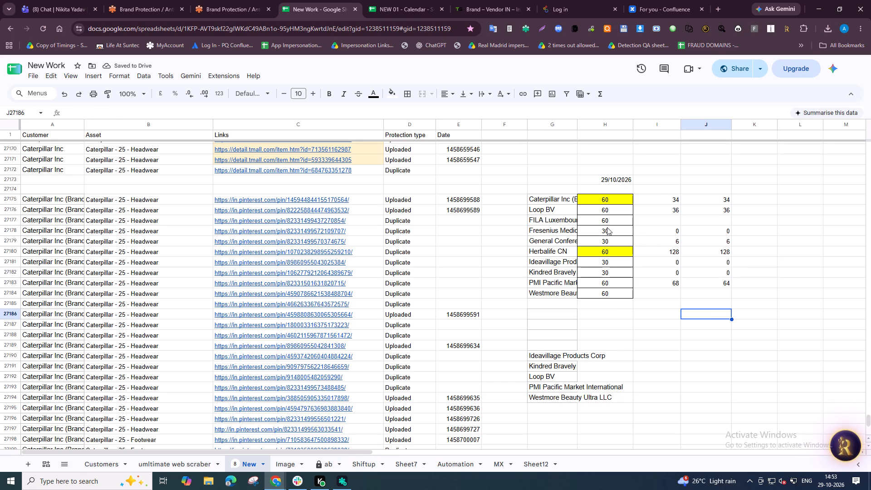
{"action": "left_click", "coordinate": [569, 224]}
{"action": "left_click_drag", "start_coordinate": [619, 196], "coordinate": [618, 290]}
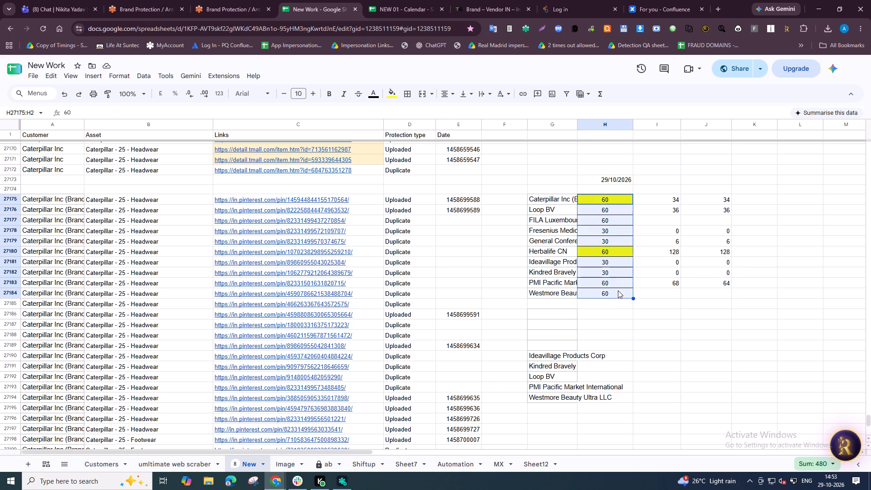
{"action": "left_click", "coordinate": [562, 221]}
{"action": "key", "text": "Delete"}
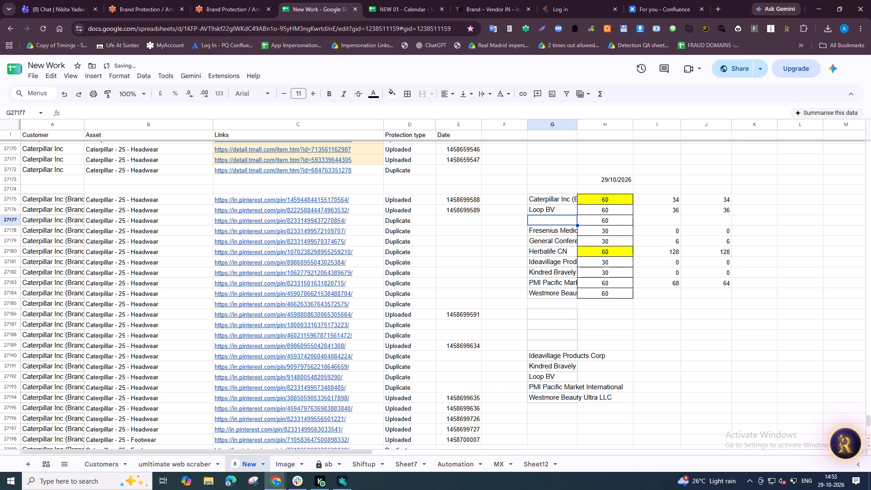
{"action": "left_click", "coordinate": [397, 0]}
{"action": "left_click", "coordinate": [274, 384]}
{"action": "key", "text": "ctrl+c"}
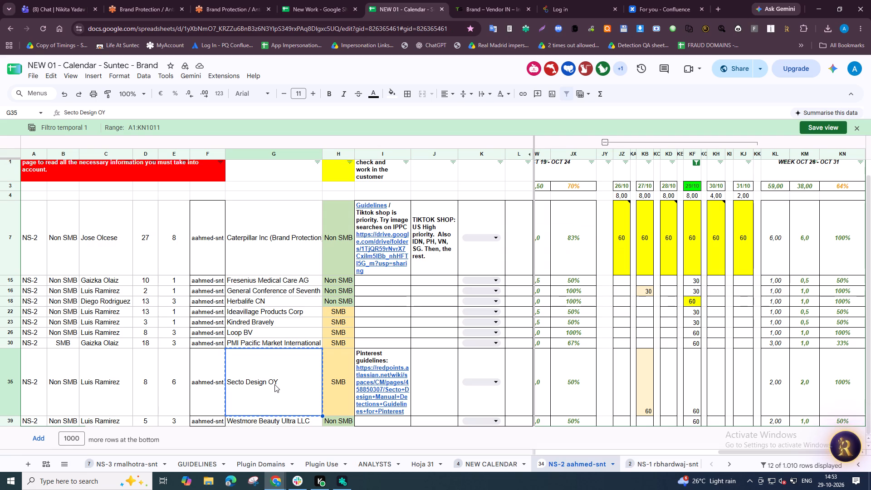
{"action": "left_click", "coordinate": [319, 0]}
{"action": "key", "text": "ctrl+v"}
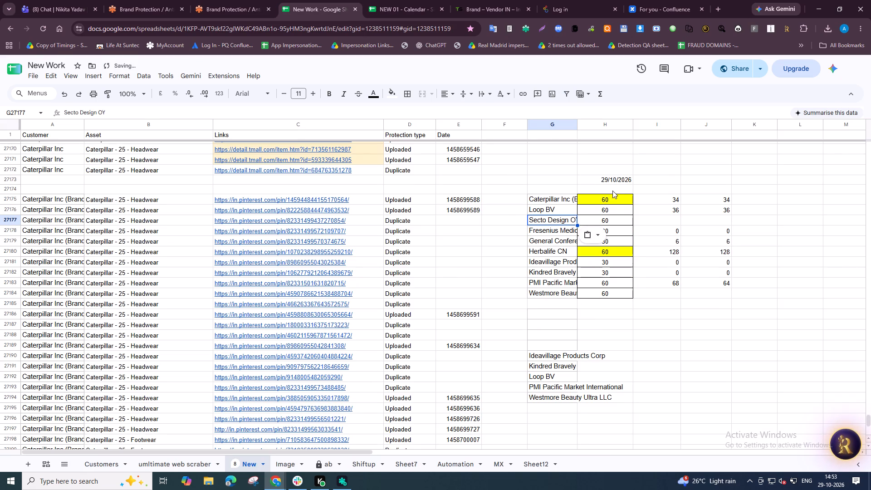
{"action": "left_click_drag", "start_coordinate": [612, 191], "coordinate": [610, 296]}
{"action": "left_click", "coordinate": [695, 336]}
Delete the spare customer list from Ideavillage Products Corp to Westmore Beauty Ultra LLC beneath the summary.
{"action": "left_click_drag", "start_coordinate": [546, 348], "coordinate": [560, 429]}
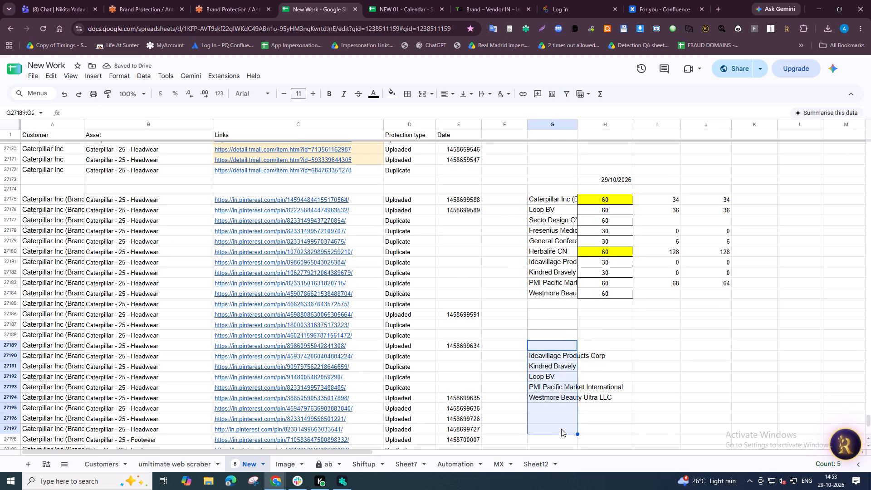
{"action": "key", "text": "Delete"}
{"action": "left_click", "coordinate": [840, 393]}
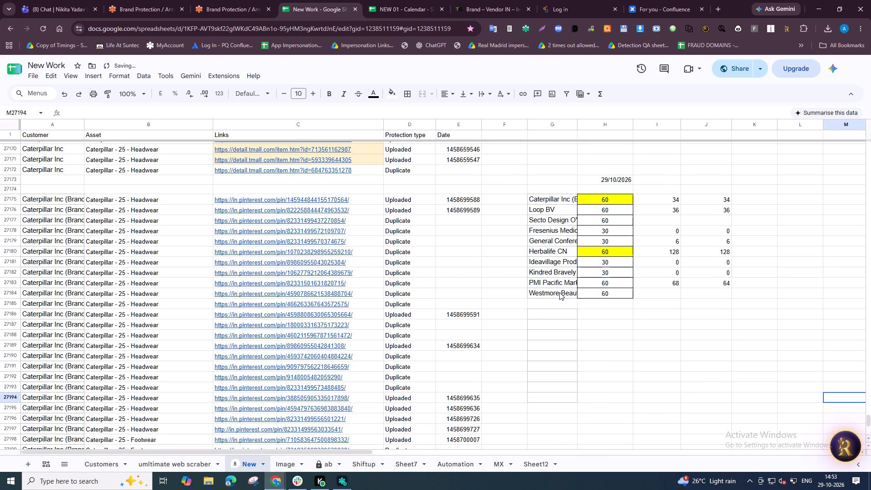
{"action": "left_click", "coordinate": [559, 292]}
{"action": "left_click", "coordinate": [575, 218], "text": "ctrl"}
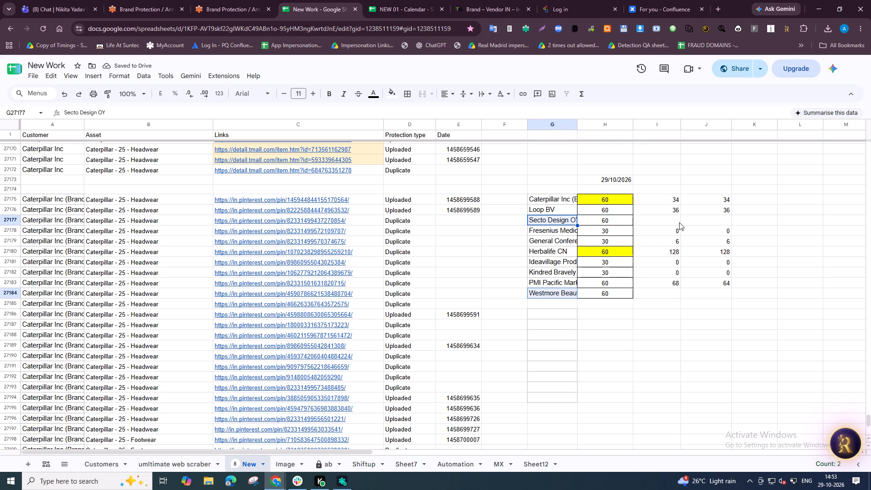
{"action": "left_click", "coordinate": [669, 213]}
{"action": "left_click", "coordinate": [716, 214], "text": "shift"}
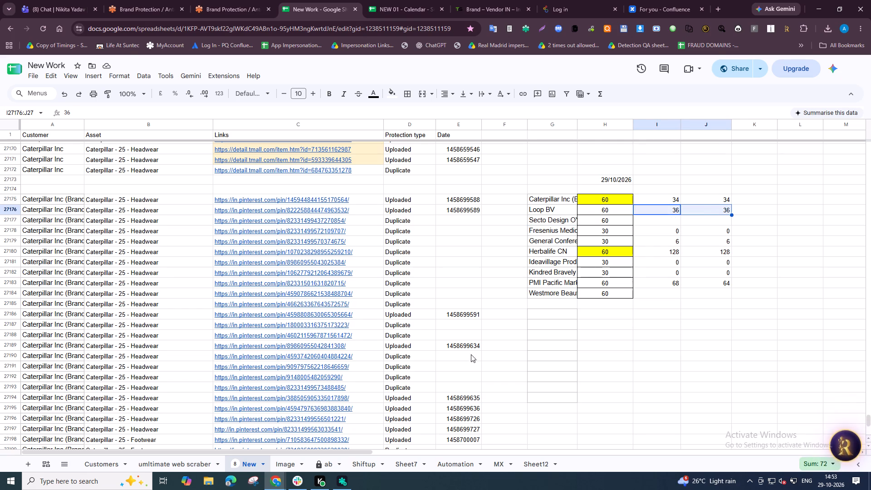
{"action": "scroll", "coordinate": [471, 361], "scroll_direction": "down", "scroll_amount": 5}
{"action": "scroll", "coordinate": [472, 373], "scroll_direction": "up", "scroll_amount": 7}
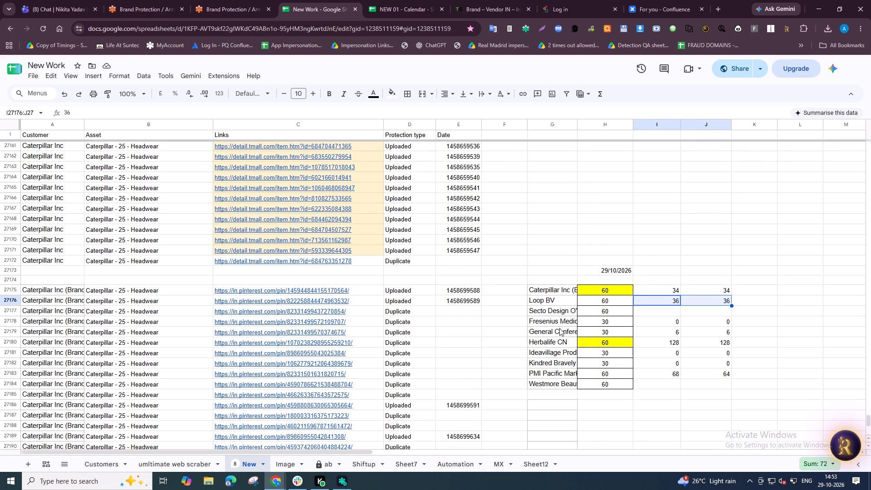
Switch to the NS-2 calendar and reset the 29/10 column filter to include all values.
{"action": "left_click", "coordinate": [383, 0]}
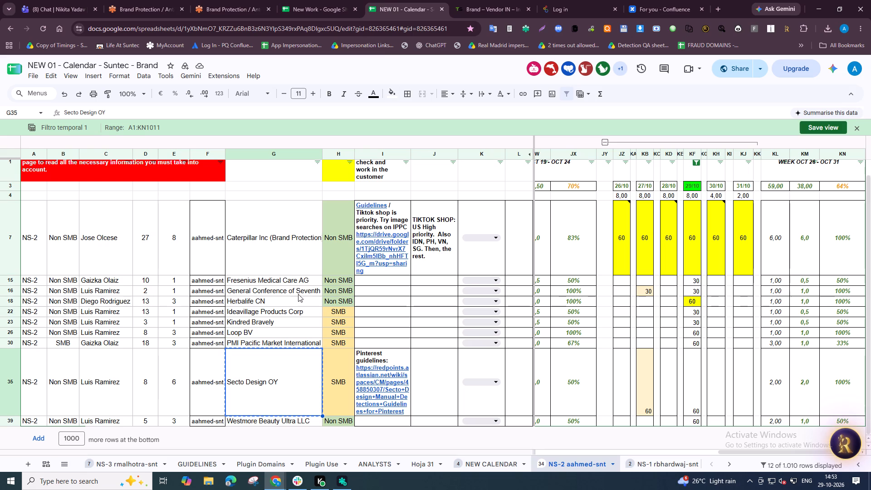
{"action": "left_click", "coordinate": [697, 162]}
{"action": "left_click", "coordinate": [588, 276]}
{"action": "left_click", "coordinate": [680, 386]}
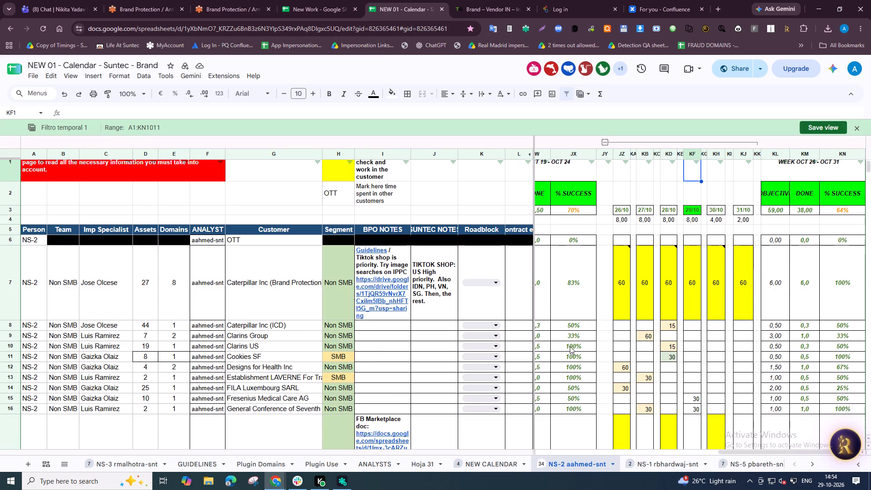
Enter 60 for Clarins Group in the calendar's 28/10 column.
{"action": "left_click", "coordinate": [666, 335]}
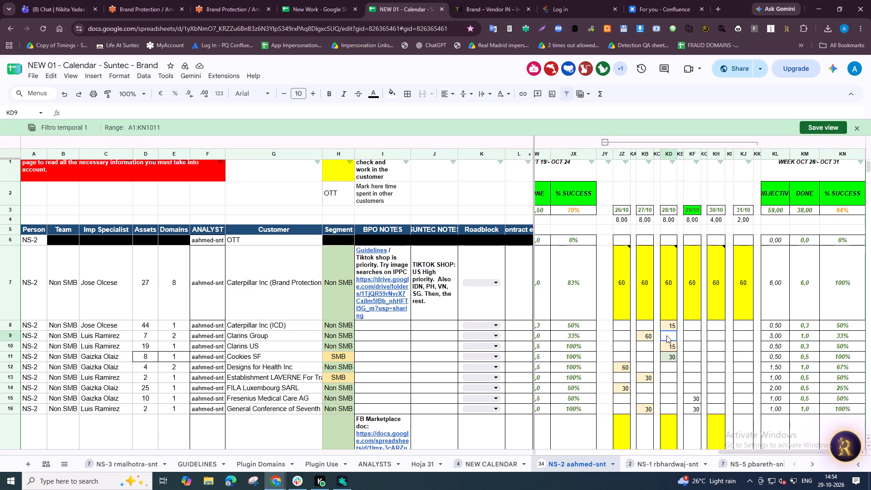
{"action": "type", "text": "60"}
{"action": "key", "text": "Up"}
Clear the Westmore Beauty Ultra LLC entry in the calendar's 29/10 column.
{"action": "scroll", "coordinate": [740, 366], "scroll_direction": "down", "scroll_amount": 6}
{"action": "scroll", "coordinate": [695, 370], "scroll_direction": "down", "scroll_amount": 4}
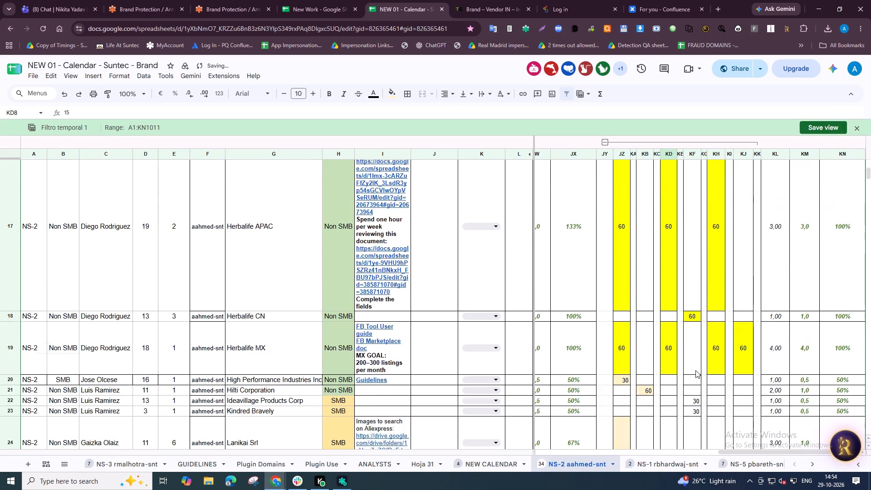
{"action": "scroll", "coordinate": [695, 370], "scroll_direction": "down", "scroll_amount": 3}
{"action": "scroll", "coordinate": [673, 282], "scroll_direction": "down", "scroll_amount": 4}
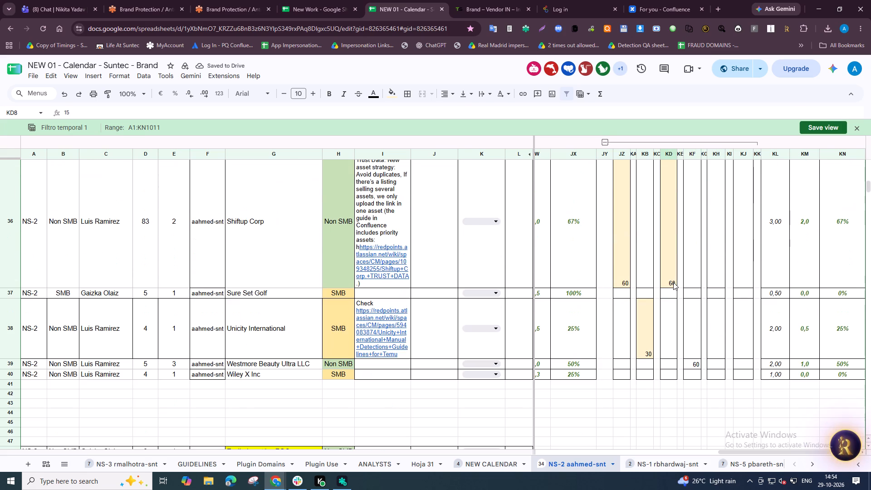
{"action": "left_click", "coordinate": [694, 363]}
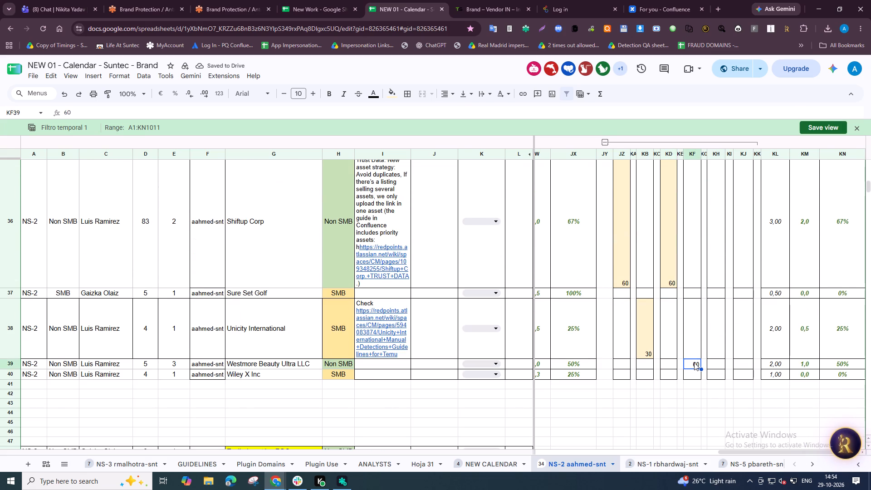
{"action": "key", "text": "Delete"}
Filter the NS-2 calendar's 29/10 column to exclude blank cells.
{"action": "scroll", "coordinate": [694, 363], "scroll_direction": "up", "scroll_amount": 17}
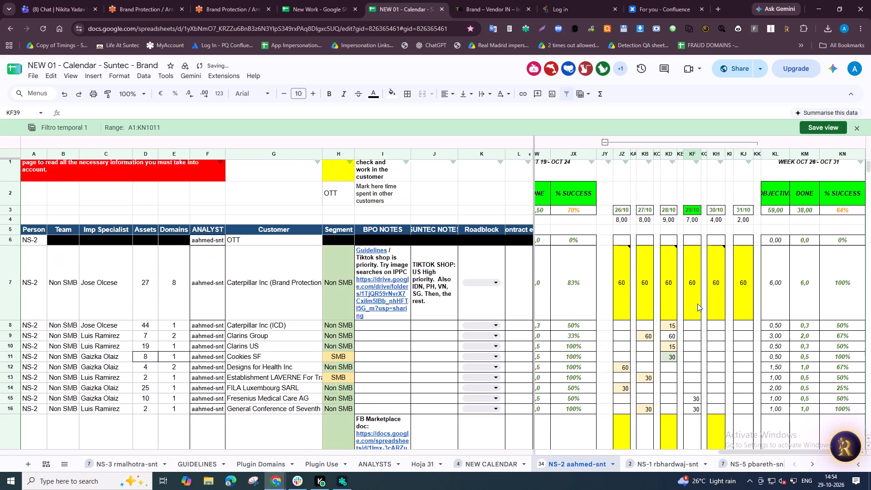
{"action": "scroll", "coordinate": [696, 248], "scroll_direction": "up", "scroll_amount": 2}
{"action": "left_click", "coordinate": [699, 177]}
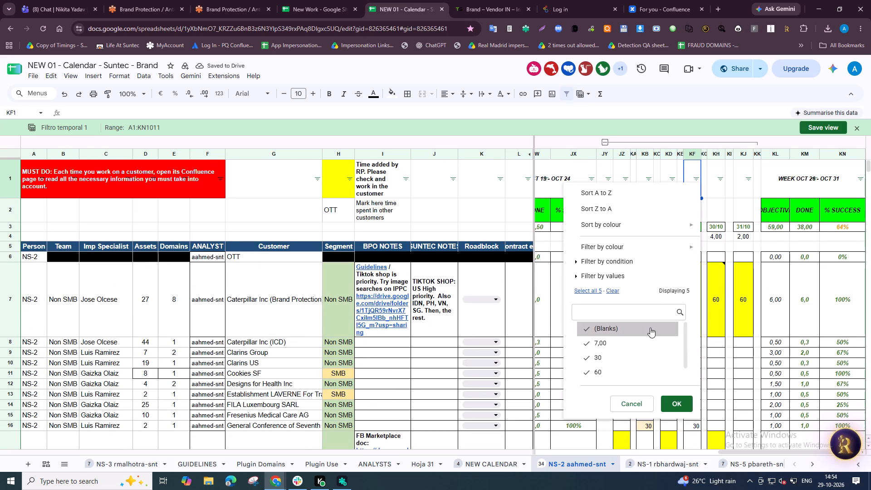
{"action": "left_click", "coordinate": [650, 328]}
{"action": "left_click", "coordinate": [672, 400]}
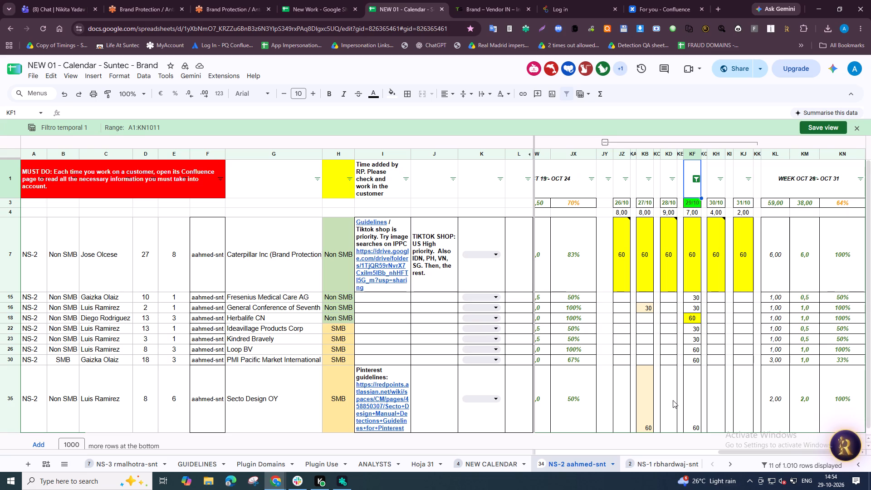
Compare the total of the calendar's 29/10 times with the total of the New Work 29/10/2026 summary times.
{"action": "left_click", "coordinate": [699, 237]}
{"action": "key", "text": "ctrl+shift+Down"}
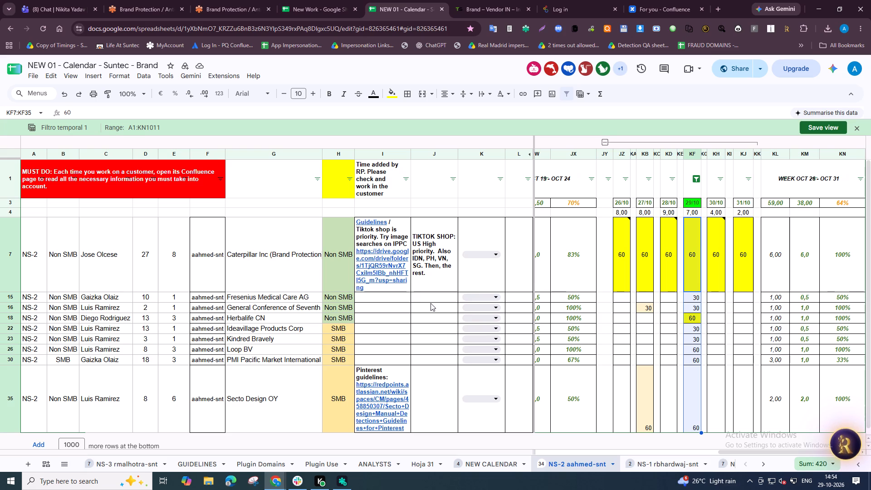
{"action": "left_click", "coordinate": [318, 0]}
{"action": "left_click_drag", "start_coordinate": [599, 293], "coordinate": [608, 327]}
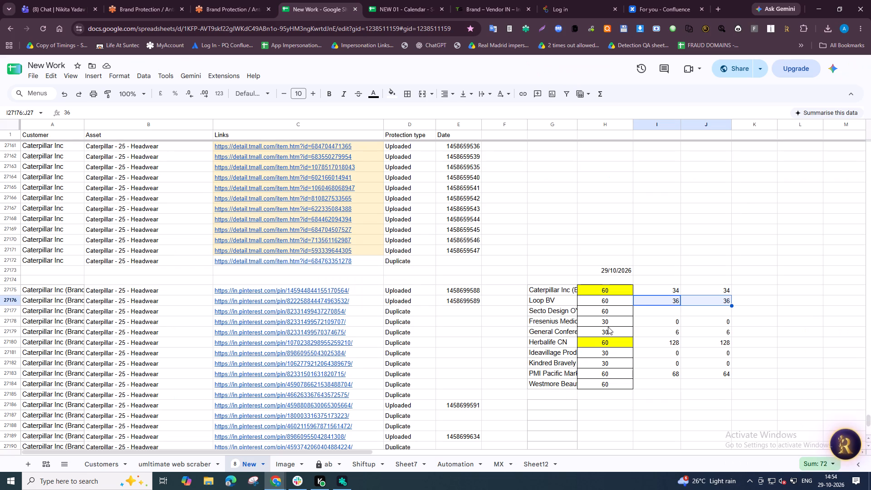
{"action": "left_click_drag", "start_coordinate": [608, 327], "coordinate": [612, 383]}
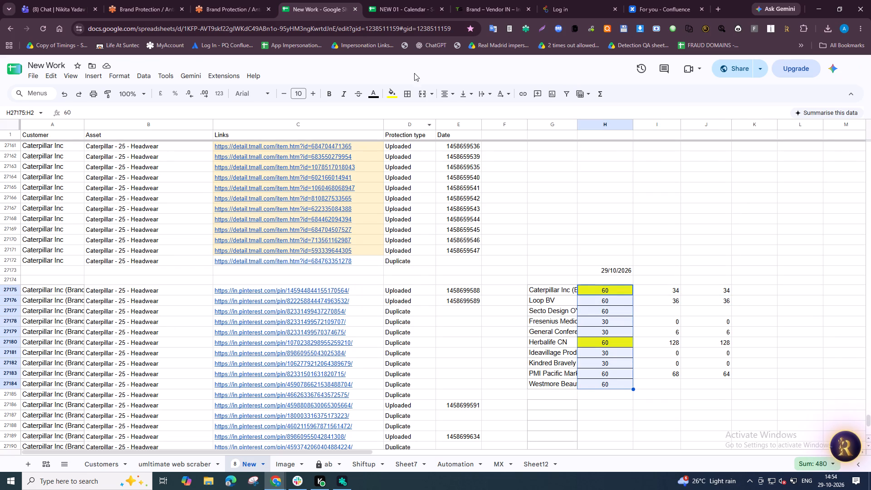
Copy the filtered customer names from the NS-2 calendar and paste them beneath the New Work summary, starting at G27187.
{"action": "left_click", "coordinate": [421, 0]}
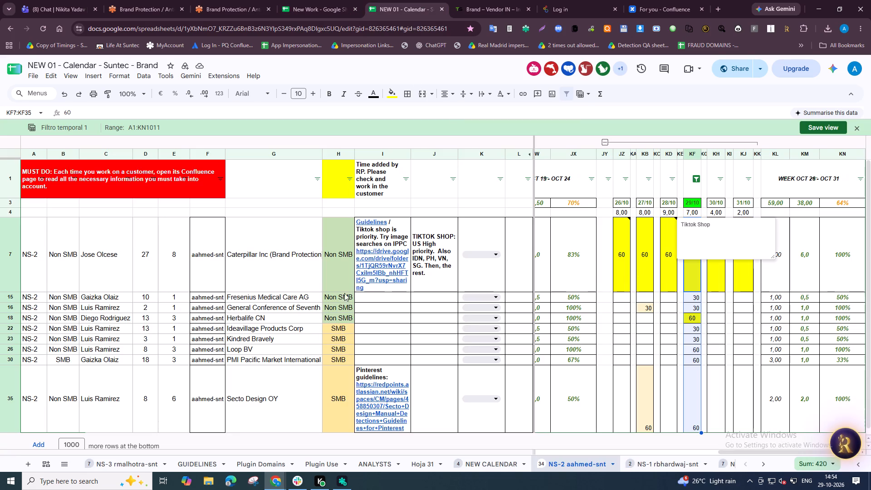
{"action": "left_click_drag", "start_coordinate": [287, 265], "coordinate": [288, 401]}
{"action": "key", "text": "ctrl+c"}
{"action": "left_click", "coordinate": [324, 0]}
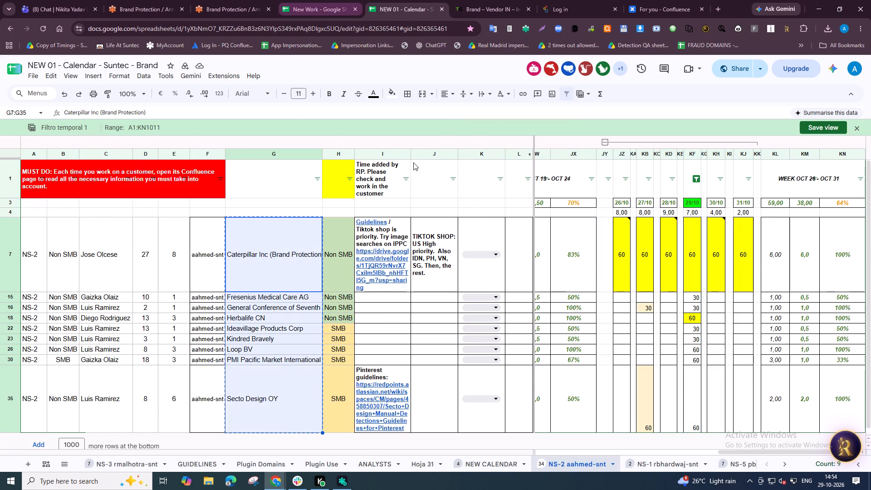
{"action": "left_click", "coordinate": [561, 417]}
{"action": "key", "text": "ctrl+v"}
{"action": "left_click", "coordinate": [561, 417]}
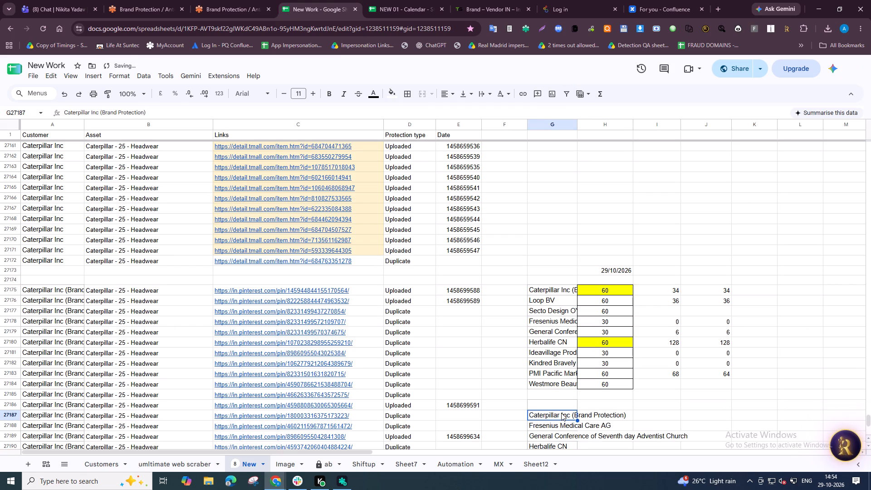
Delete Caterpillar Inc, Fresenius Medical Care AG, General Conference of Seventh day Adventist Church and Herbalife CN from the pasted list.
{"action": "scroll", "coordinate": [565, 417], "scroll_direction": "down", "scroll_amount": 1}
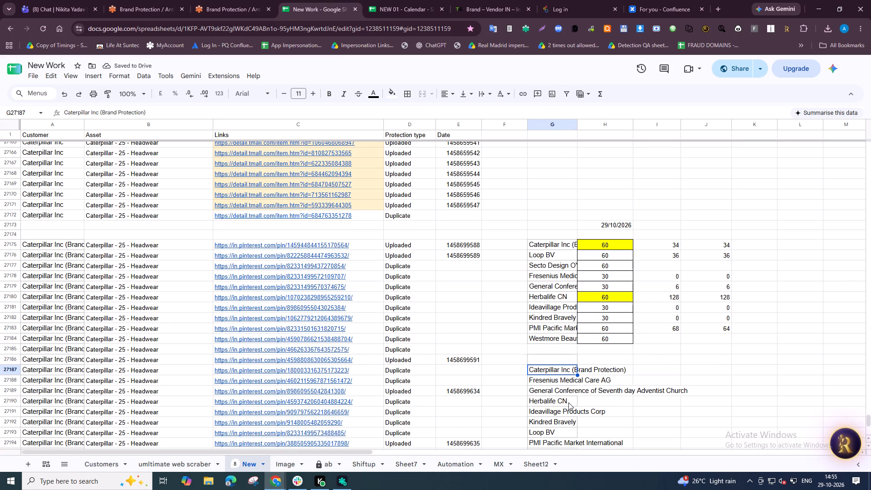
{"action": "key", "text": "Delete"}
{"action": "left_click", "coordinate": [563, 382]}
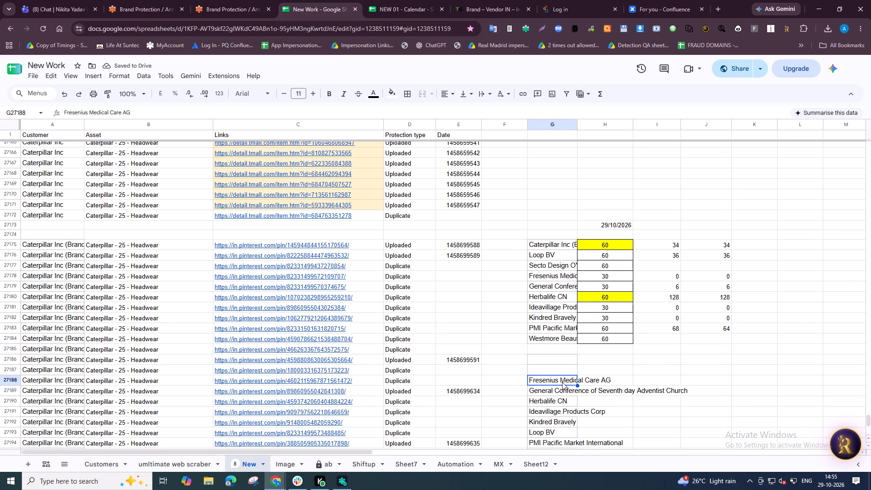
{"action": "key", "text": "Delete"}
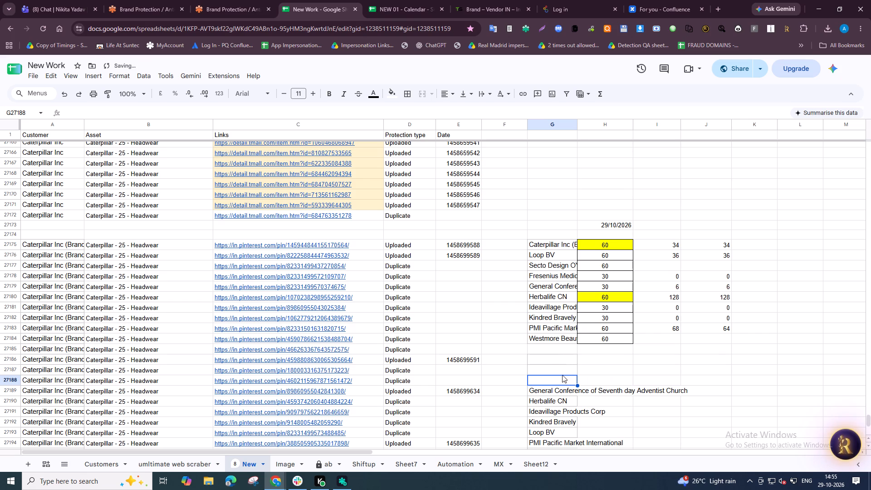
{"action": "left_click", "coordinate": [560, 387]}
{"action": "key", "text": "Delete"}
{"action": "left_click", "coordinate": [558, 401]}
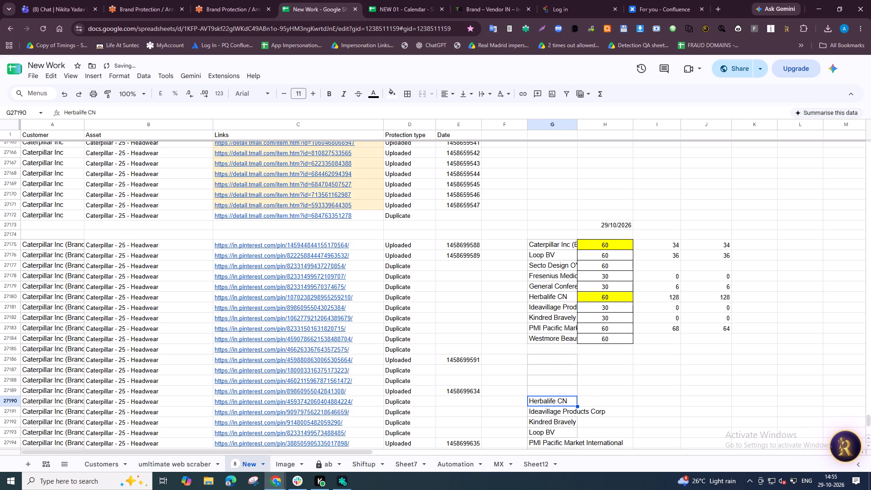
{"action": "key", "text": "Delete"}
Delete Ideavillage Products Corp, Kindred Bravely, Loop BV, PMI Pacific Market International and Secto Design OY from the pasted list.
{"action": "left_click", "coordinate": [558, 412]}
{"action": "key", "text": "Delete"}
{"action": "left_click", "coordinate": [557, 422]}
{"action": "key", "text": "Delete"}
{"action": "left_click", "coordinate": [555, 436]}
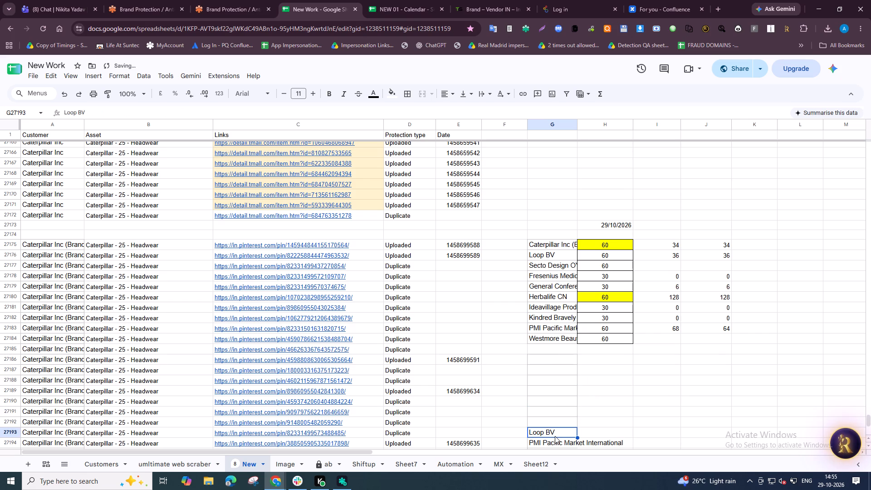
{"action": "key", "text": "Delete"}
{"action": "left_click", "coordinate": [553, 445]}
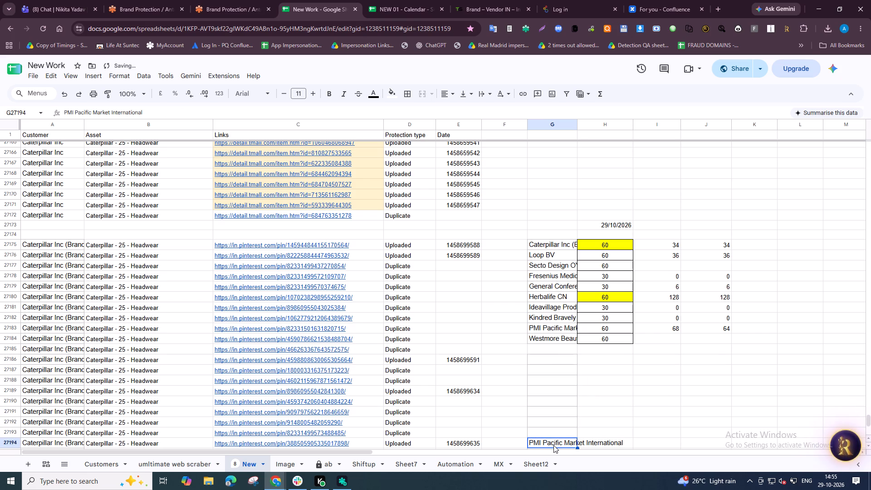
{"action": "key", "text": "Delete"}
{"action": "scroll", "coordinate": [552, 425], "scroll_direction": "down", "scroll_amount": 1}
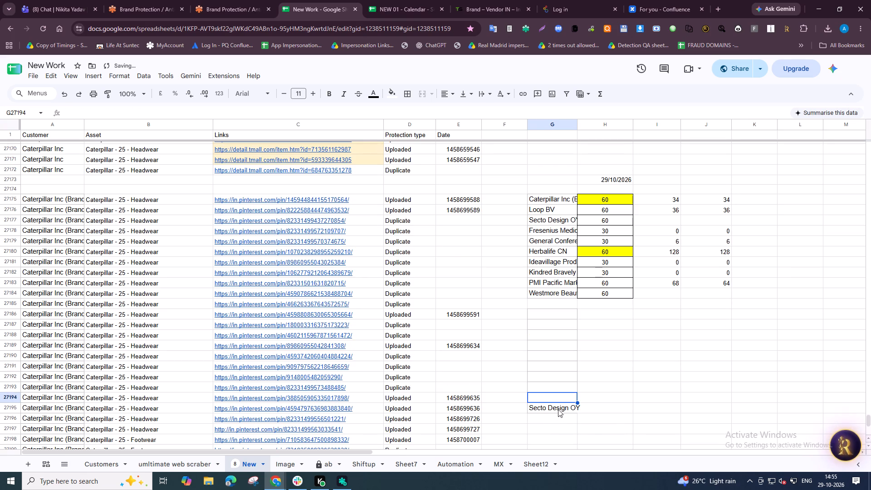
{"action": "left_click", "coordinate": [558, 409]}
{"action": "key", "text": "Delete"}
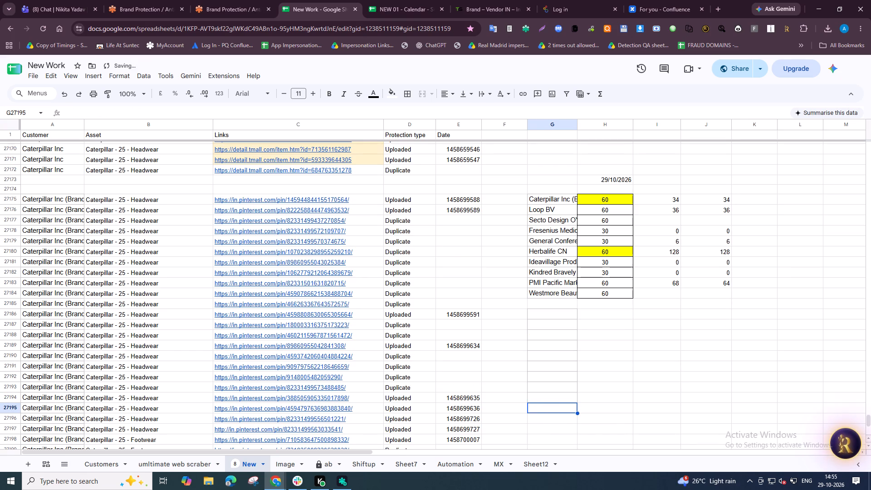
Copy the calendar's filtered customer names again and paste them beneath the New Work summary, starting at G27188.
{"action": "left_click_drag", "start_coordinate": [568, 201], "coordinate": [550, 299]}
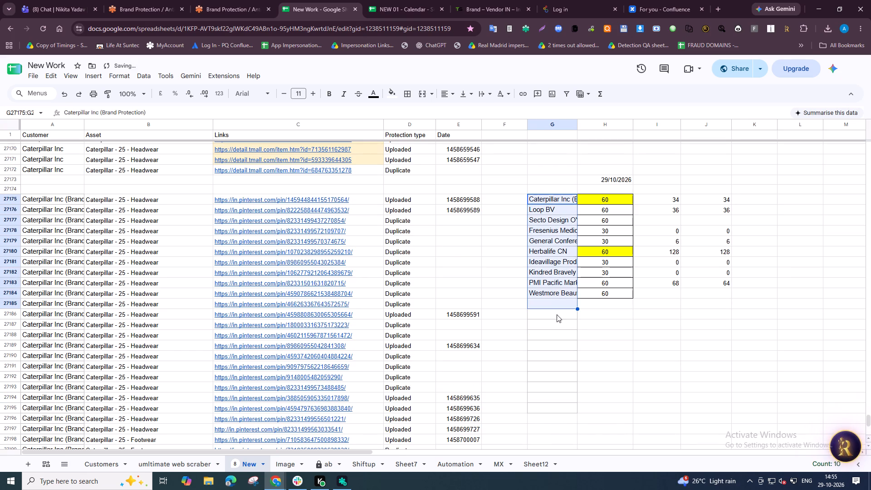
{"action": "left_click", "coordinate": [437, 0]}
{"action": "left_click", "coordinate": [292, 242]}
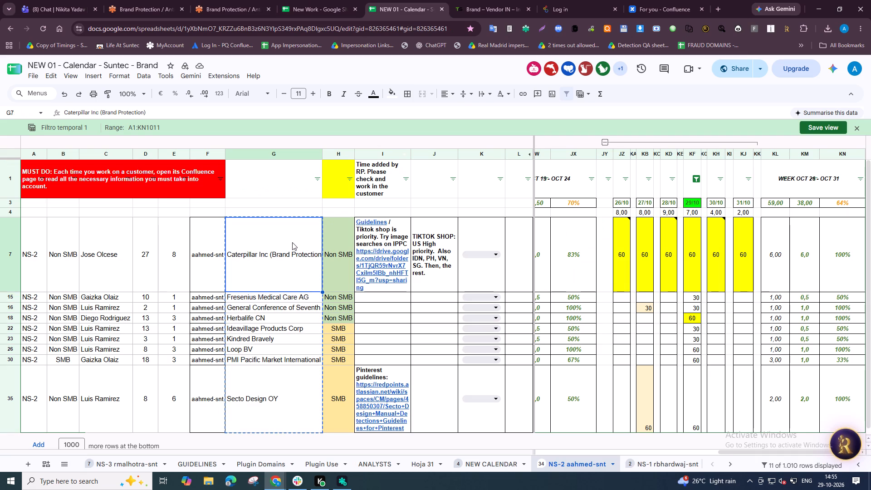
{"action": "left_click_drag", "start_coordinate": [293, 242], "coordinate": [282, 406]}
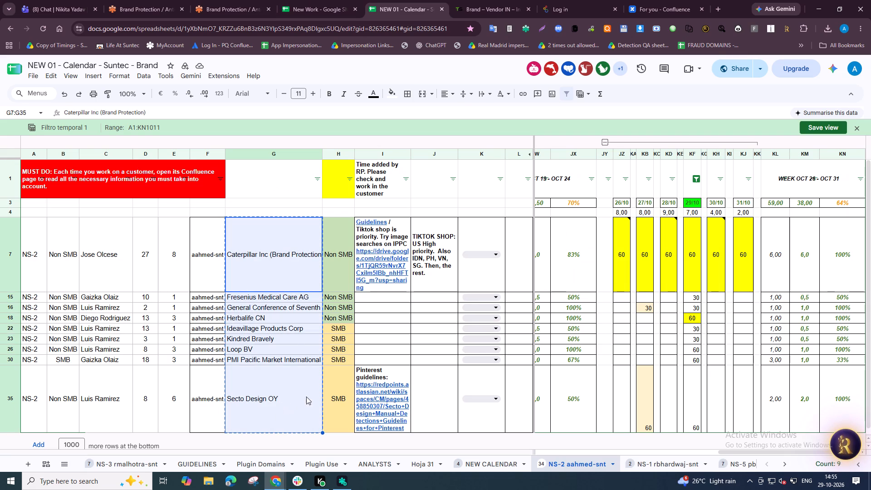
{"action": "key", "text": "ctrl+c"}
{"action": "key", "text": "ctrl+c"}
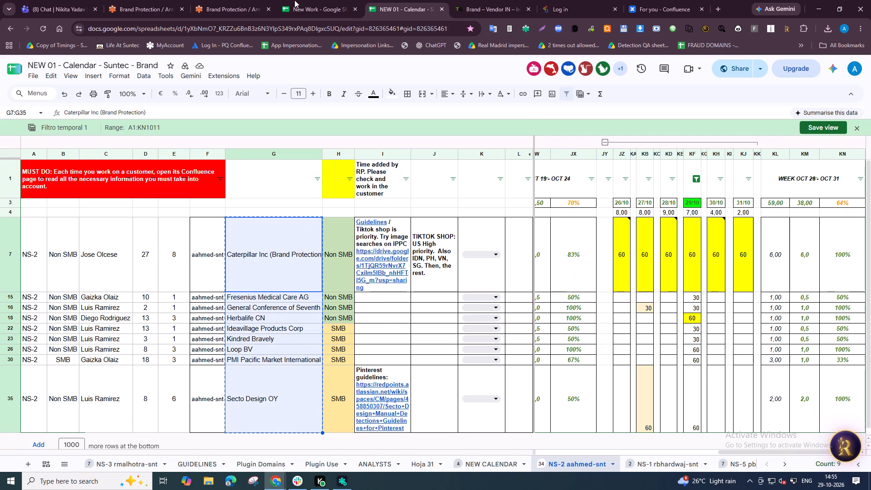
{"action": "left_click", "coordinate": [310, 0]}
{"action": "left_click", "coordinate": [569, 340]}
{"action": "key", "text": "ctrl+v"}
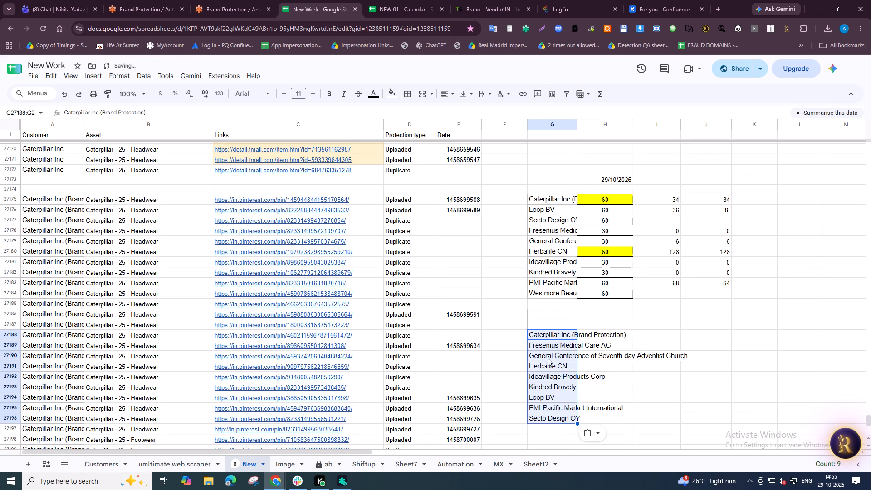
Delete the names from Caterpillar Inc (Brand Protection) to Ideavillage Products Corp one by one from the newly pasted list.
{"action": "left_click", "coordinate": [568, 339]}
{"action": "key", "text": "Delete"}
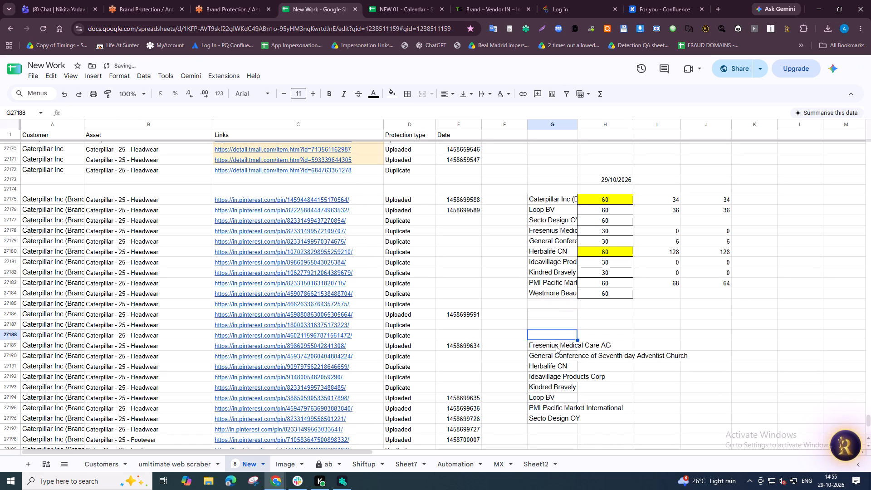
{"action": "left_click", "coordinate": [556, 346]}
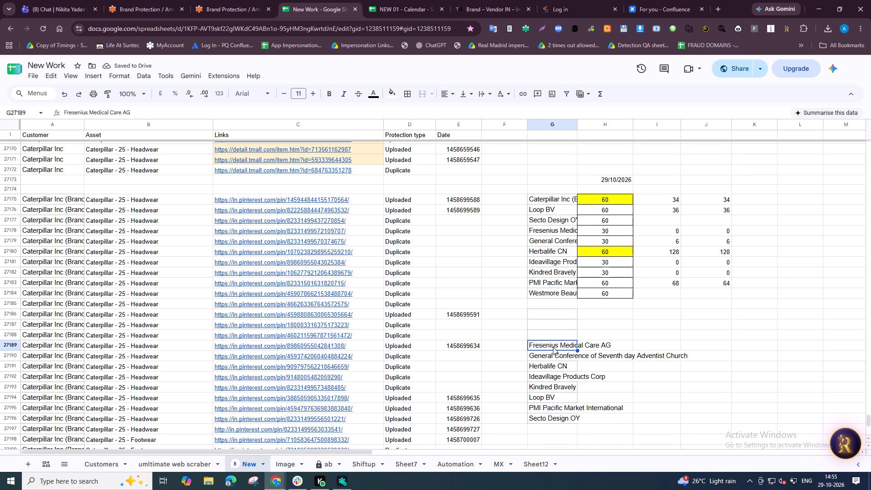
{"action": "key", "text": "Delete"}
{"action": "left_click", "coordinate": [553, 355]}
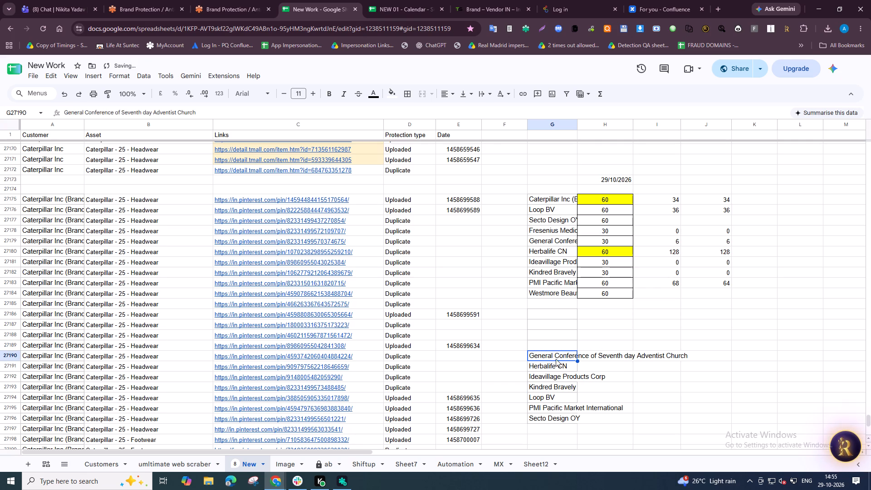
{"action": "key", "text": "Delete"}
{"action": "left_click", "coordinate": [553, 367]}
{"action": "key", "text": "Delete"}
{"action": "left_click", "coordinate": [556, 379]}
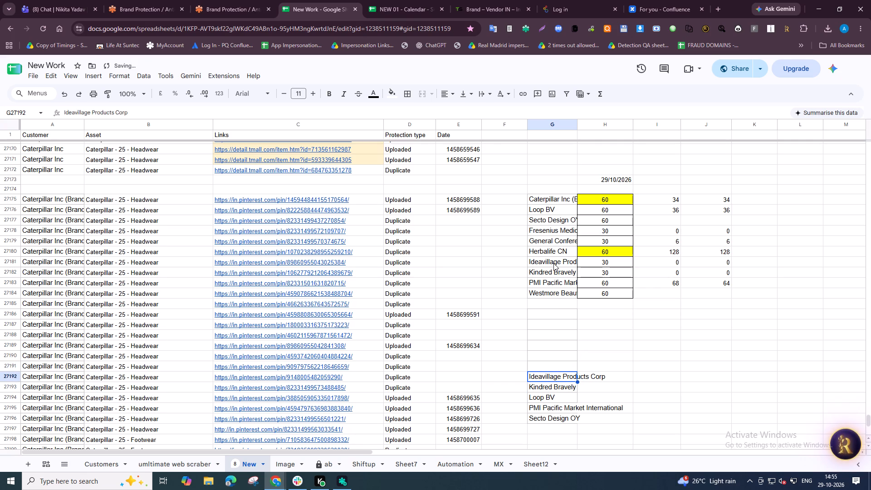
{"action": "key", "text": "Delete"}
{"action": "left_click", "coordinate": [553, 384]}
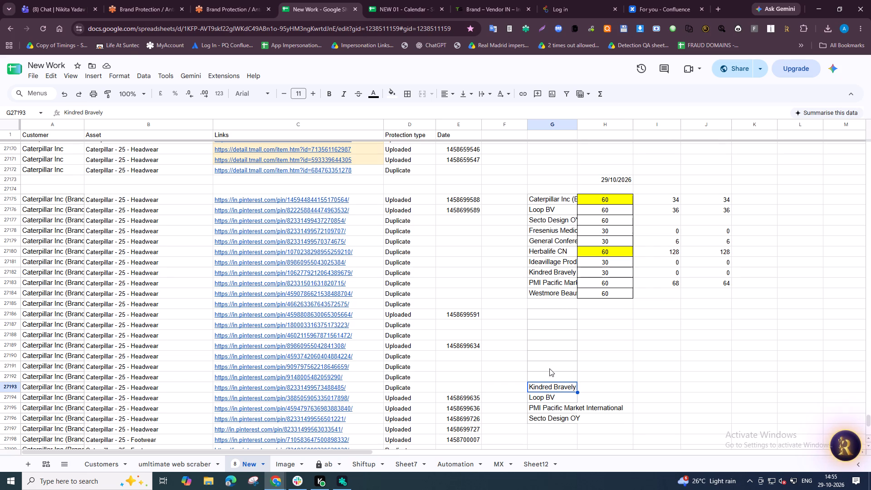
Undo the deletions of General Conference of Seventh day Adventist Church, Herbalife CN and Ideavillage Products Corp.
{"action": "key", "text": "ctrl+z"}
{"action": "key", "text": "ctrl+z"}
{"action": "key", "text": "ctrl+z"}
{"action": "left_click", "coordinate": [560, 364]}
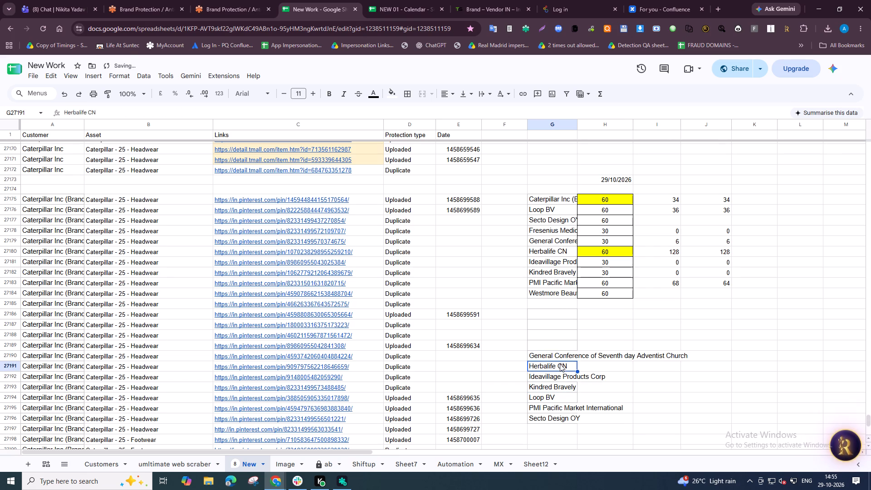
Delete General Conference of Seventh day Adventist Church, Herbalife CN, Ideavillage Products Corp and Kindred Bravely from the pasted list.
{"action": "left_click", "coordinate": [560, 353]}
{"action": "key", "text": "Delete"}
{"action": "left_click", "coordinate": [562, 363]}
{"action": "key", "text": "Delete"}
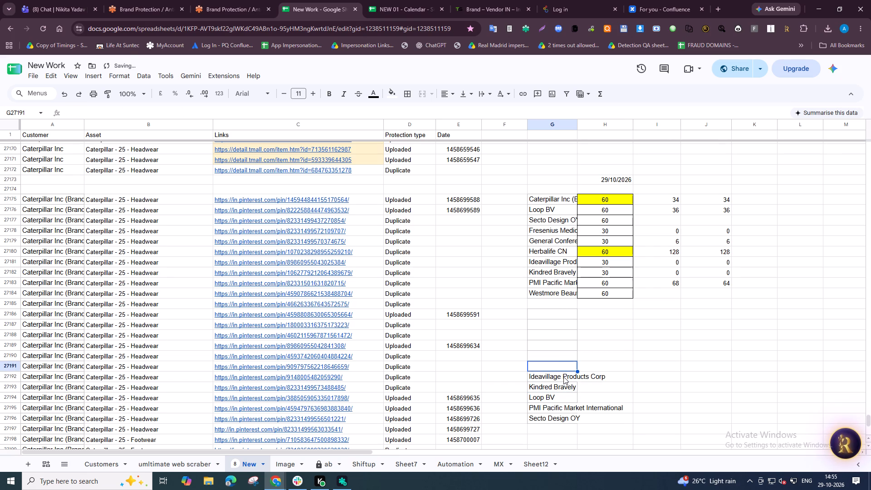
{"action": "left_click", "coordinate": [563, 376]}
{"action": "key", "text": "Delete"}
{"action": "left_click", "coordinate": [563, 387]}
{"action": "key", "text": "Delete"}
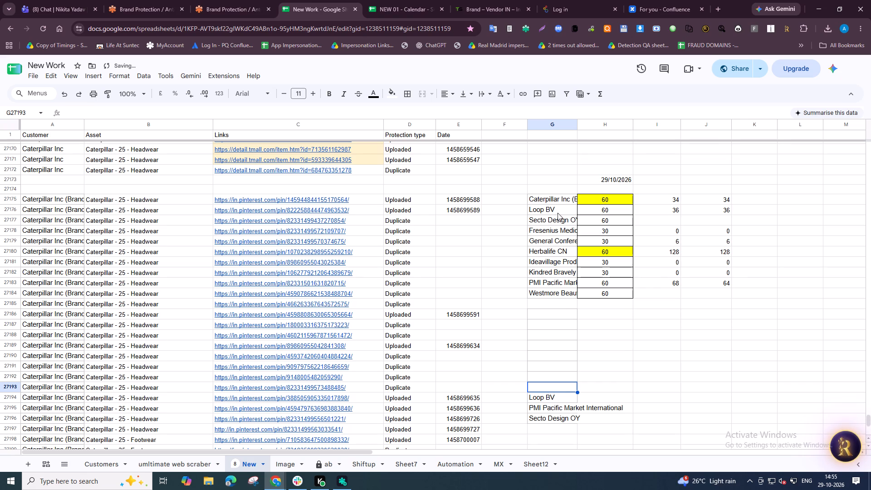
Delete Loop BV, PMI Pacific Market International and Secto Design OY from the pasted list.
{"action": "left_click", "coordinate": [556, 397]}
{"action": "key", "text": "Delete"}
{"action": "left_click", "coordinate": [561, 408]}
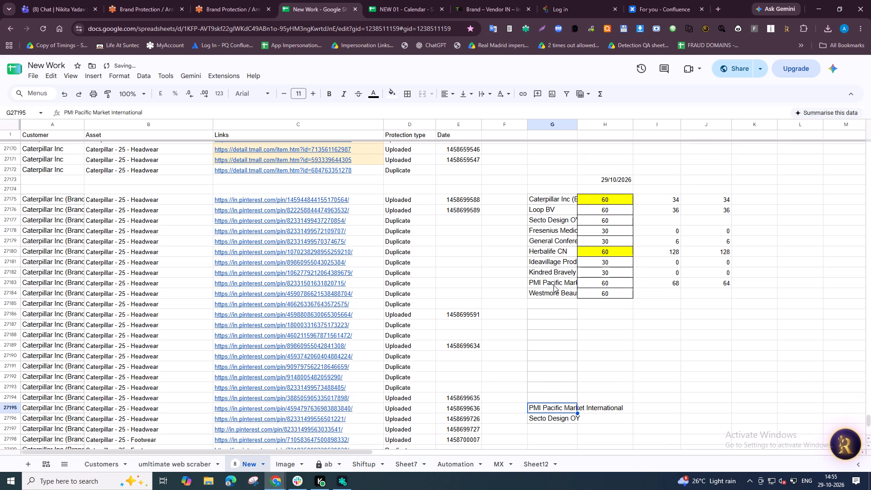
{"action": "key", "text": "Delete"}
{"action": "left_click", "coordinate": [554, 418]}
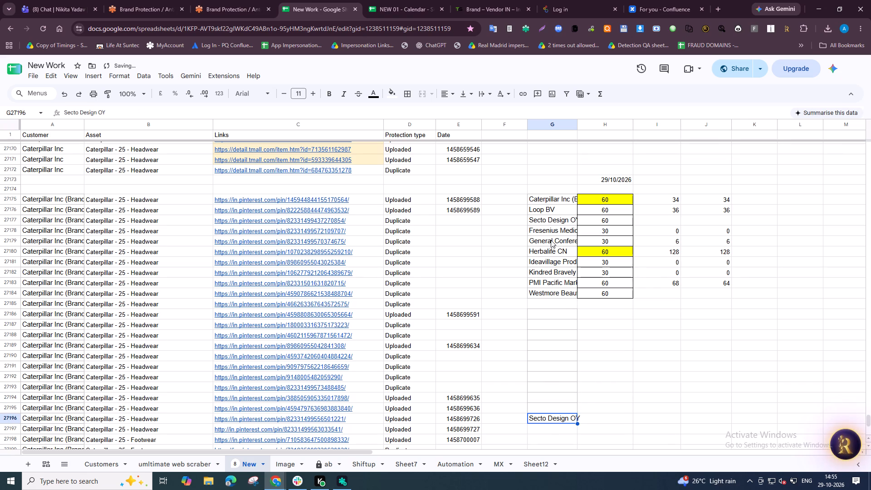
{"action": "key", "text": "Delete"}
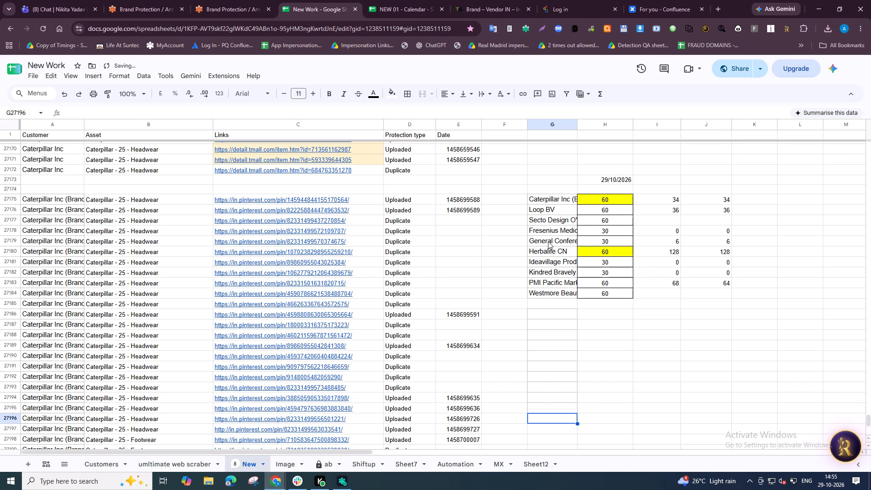
Switch to the NEW 01 calendar and reset the 29/10 column filter to include all values.
{"action": "left_click", "coordinate": [546, 292]}
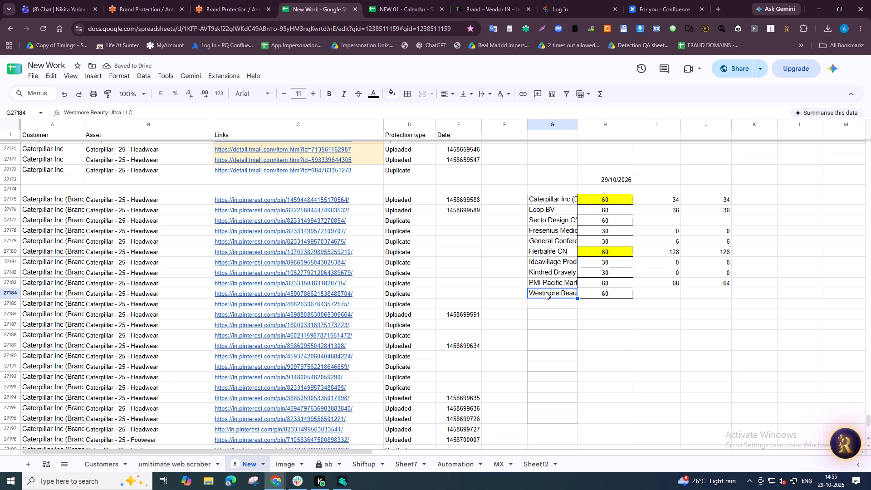
{"action": "left_click", "coordinate": [387, 0]}
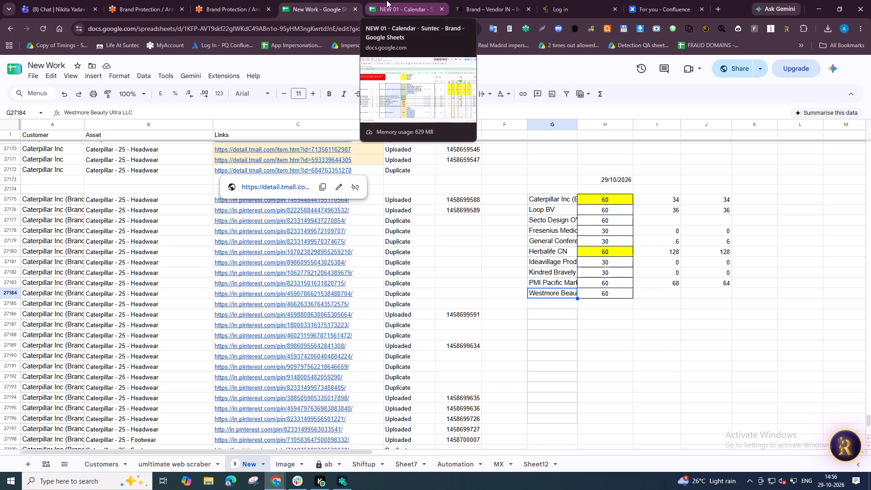
{"action": "scroll", "coordinate": [259, 409], "scroll_direction": "down", "scroll_amount": 3}
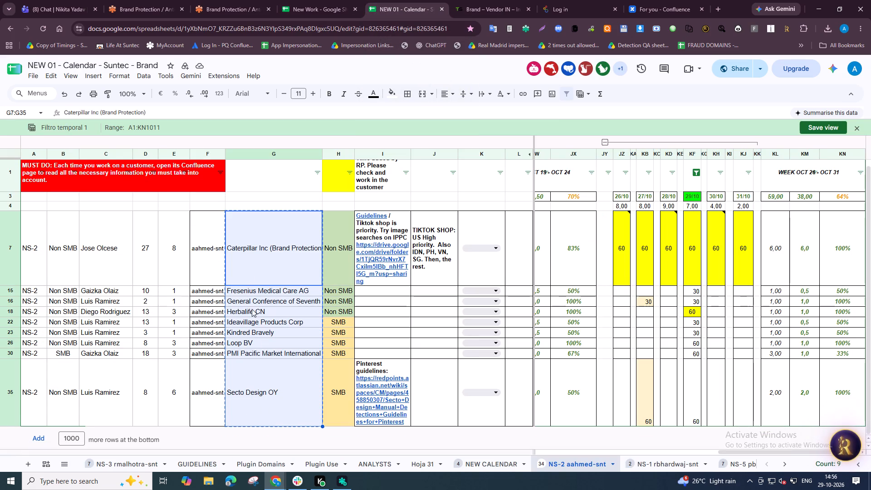
{"action": "left_click", "coordinate": [696, 170]}
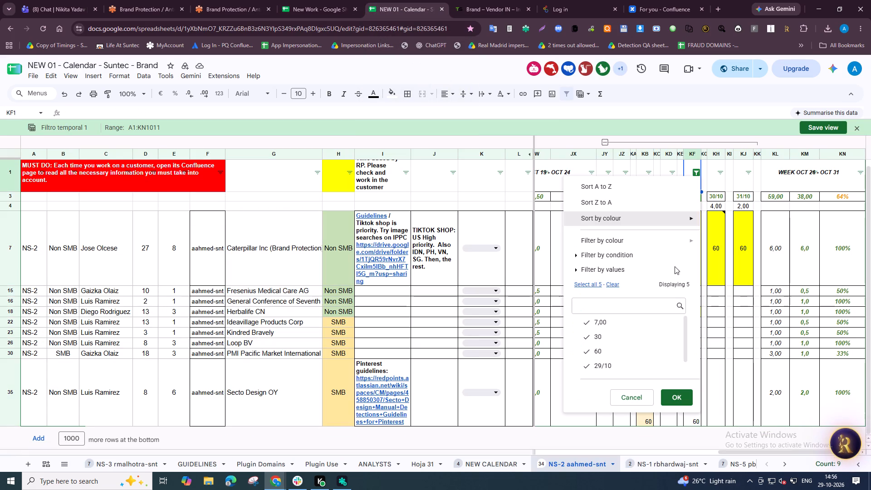
{"action": "left_click", "coordinate": [585, 283]}
{"action": "left_click", "coordinate": [679, 394]}
Enter 60 in the 29/10 column for Westmore Beauty Ultra LLC.
{"action": "scroll", "coordinate": [687, 421], "scroll_direction": "down", "scroll_amount": 5}
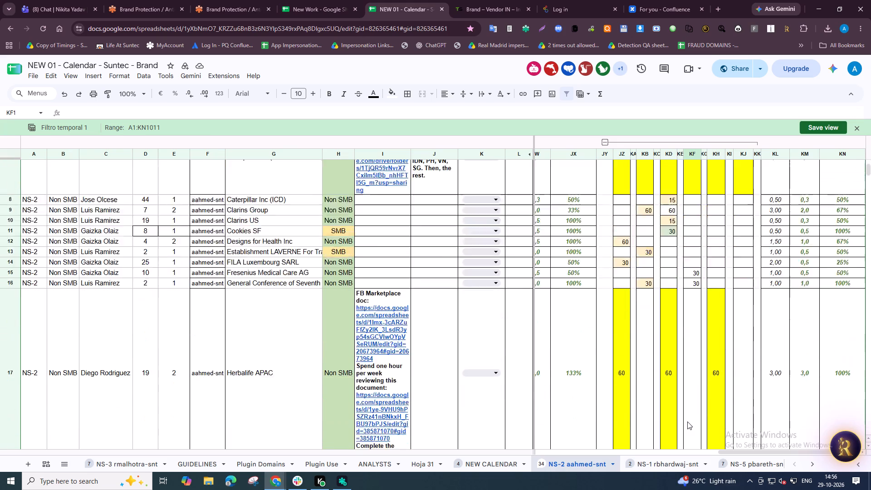
{"action": "scroll", "coordinate": [689, 417], "scroll_direction": "down", "scroll_amount": 13}
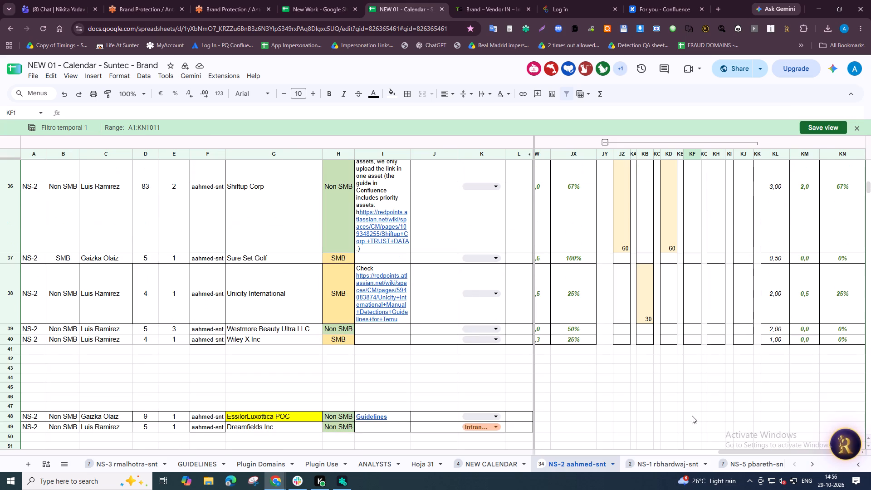
{"action": "left_click", "coordinate": [690, 335]}
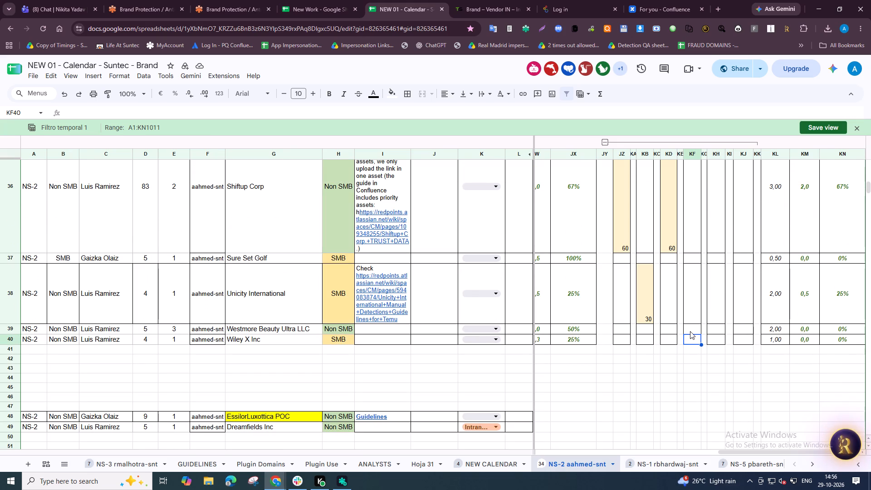
{"action": "key", "text": "Up"}
{"action": "type", "text": "60"}
{"action": "key", "text": "Up"}
Filter the calendar's 29/10 column to hide the customers without a time for that day.
{"action": "scroll", "coordinate": [696, 331], "scroll_direction": "up", "scroll_amount": 10}
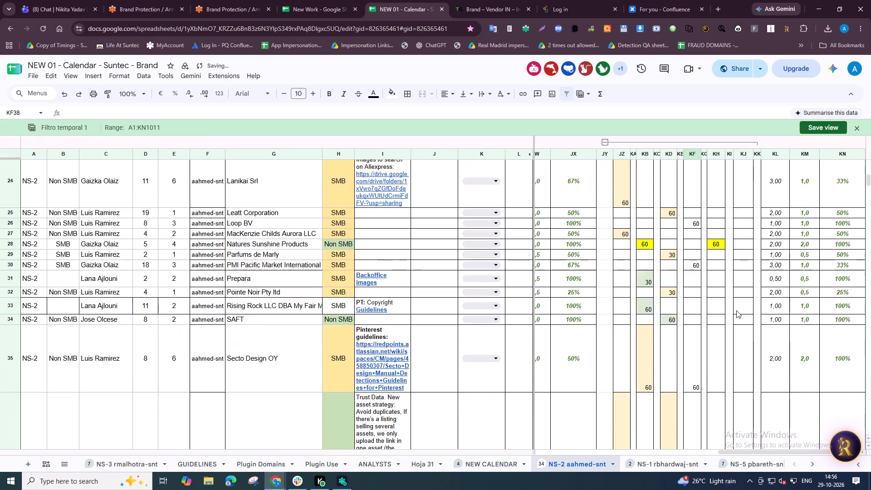
{"action": "scroll", "coordinate": [736, 310], "scroll_direction": "up", "scroll_amount": 7}
{"action": "scroll", "coordinate": [700, 217], "scroll_direction": "up", "scroll_amount": 5}
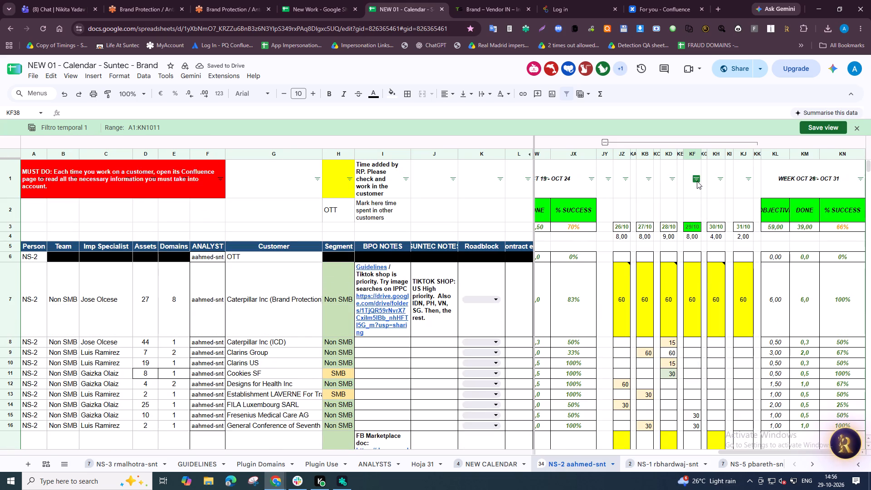
{"action": "left_click", "coordinate": [697, 181]}
{"action": "left_click", "coordinate": [630, 328]}
{"action": "left_click", "coordinate": [679, 404]}
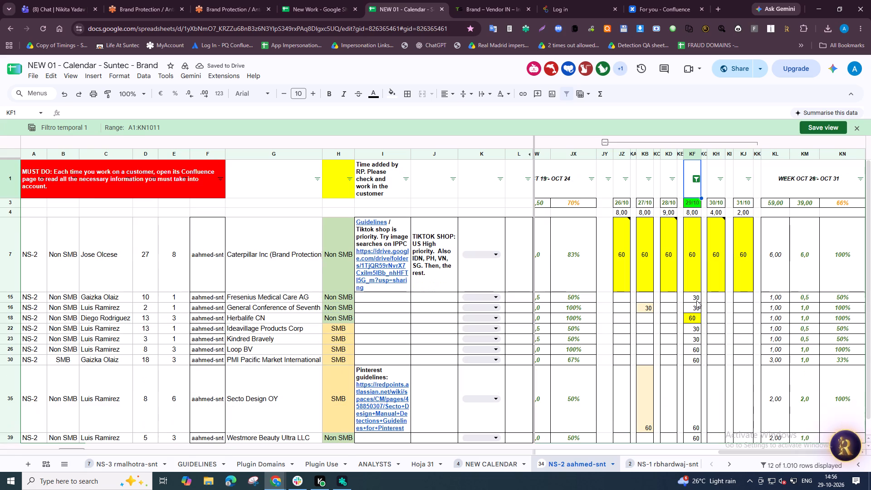
Compare the sum of the filtered 29/10 times in the calendar with the sum in the New Work 29/10/2026 summary.
{"action": "left_click", "coordinate": [688, 273]}
{"action": "key", "text": "ctrl+shift+Down"}
{"action": "scroll", "coordinate": [690, 273], "scroll_direction": "down", "scroll_amount": 5}
{"action": "left_click", "coordinate": [336, 0]}
{"action": "left_click", "coordinate": [591, 202]}
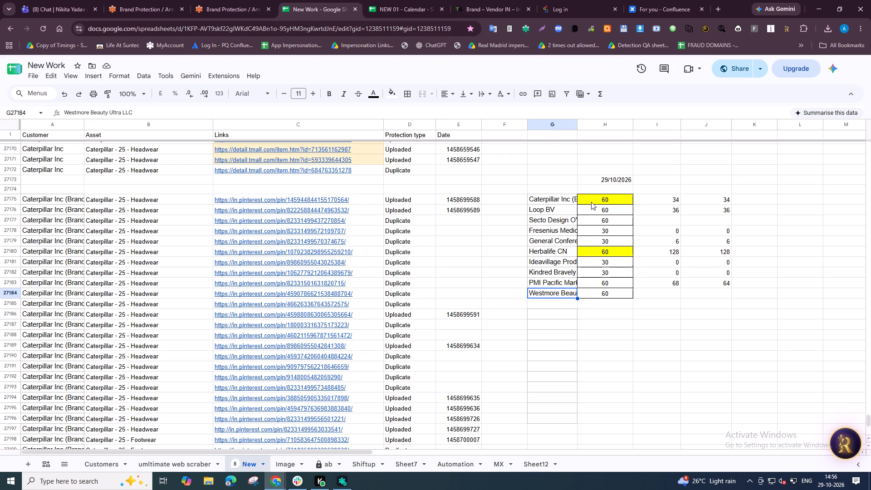
{"action": "key", "text": "ctrl+shift+Down"}
{"action": "left_click", "coordinate": [830, 321]}
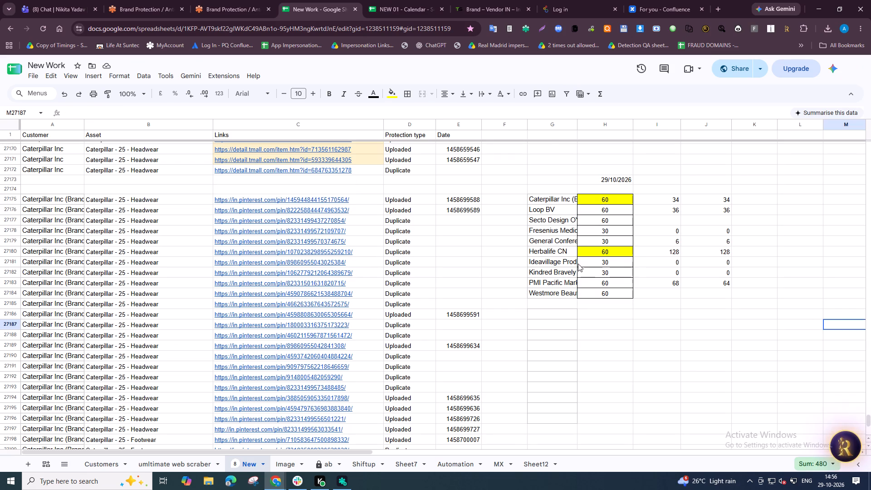
Copy Secto Design OY from the New Work summary and set it as the customer on the Tuinet Brand page.
{"action": "left_click", "coordinate": [560, 217]}
{"action": "key", "text": "ctrl+c"}
{"action": "left_click", "coordinate": [460, 0]}
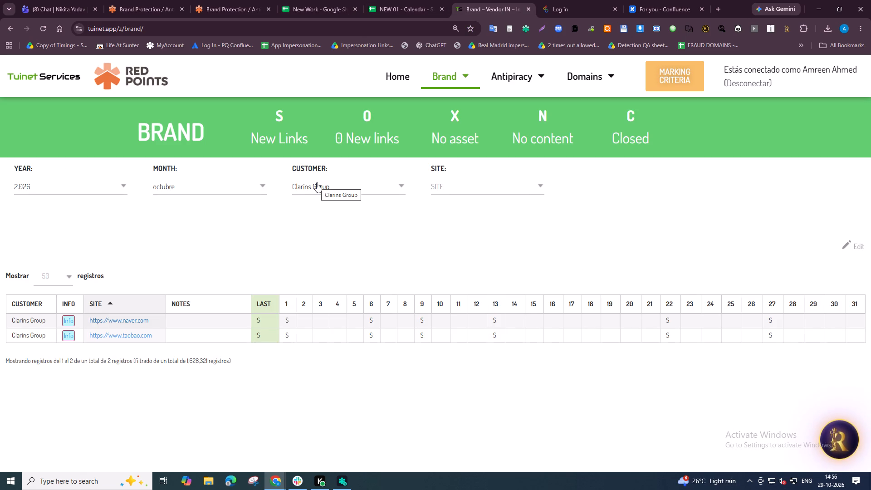
{"action": "left_click", "coordinate": [317, 182]}
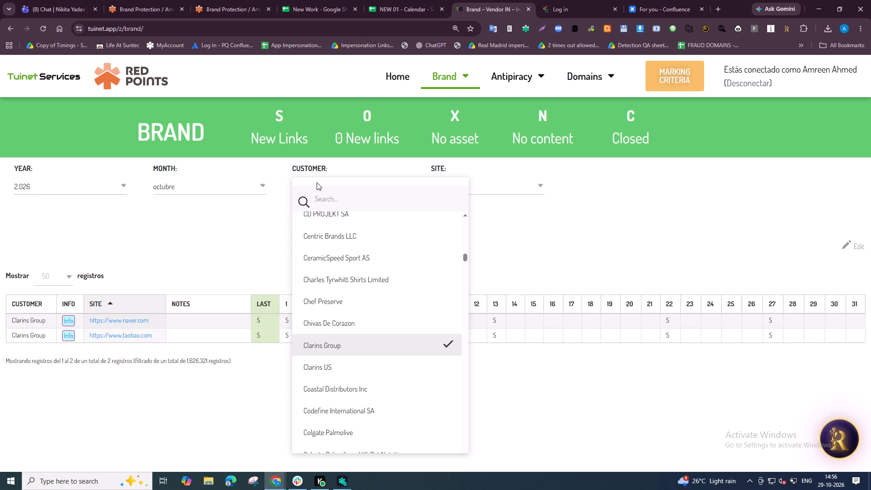
{"action": "key", "text": "ctrl+v"}
{"action": "left_click", "coordinate": [338, 225]}
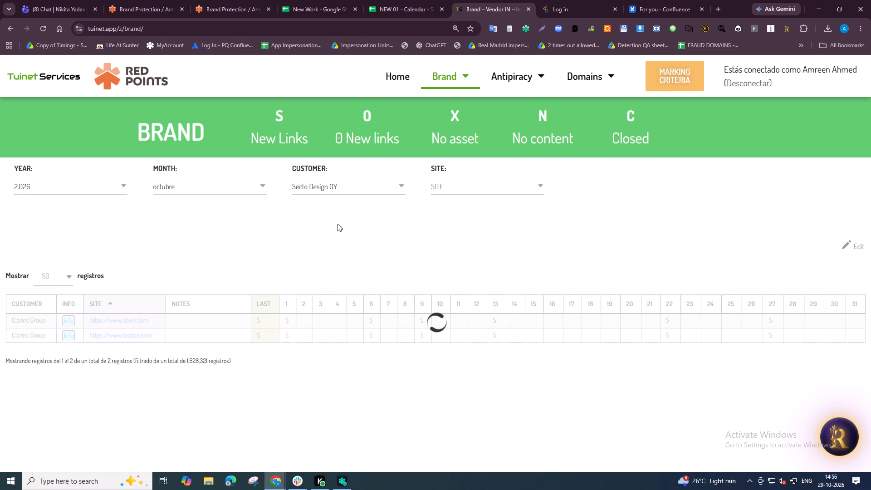
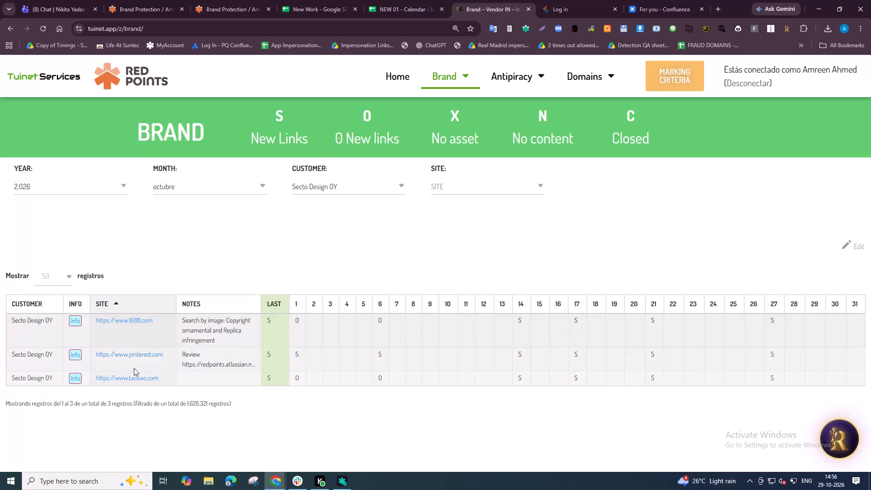
Open Secto Design OY's Pinterest site from the Brand table and move it into its own maximized browser window.
{"action": "middle_click", "coordinate": [145, 353]}
{"action": "left_click_drag", "start_coordinate": [533, 0], "coordinate": [521, 40]}
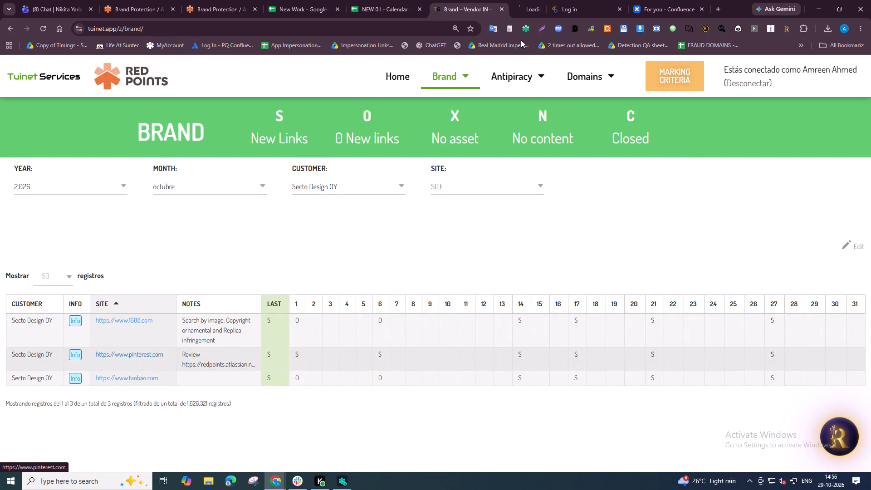
{"action": "left_click_drag", "start_coordinate": [521, 40], "coordinate": [490, 123]}
{"action": "left_click", "coordinate": [650, 133]}
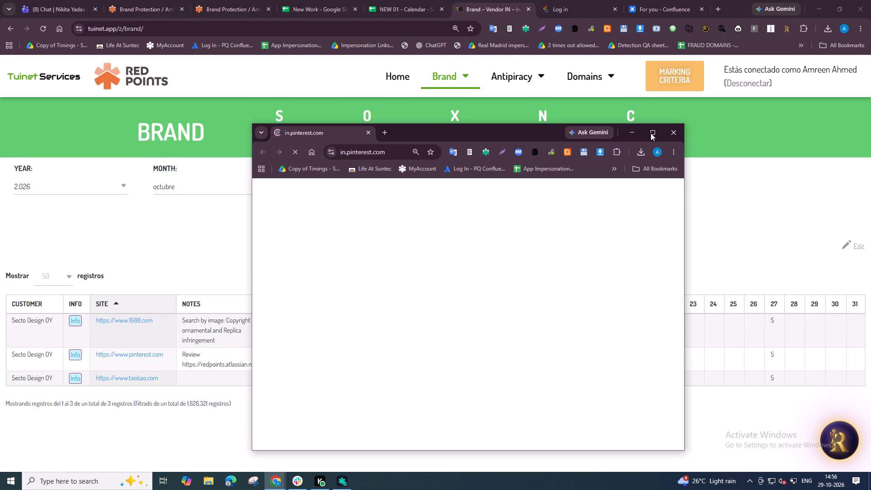
Return to the Red Points Official images page and search the customer list for "secto".
{"action": "key", "text": "alt+Tab"}
{"action": "left_click", "coordinate": [201, 0]}
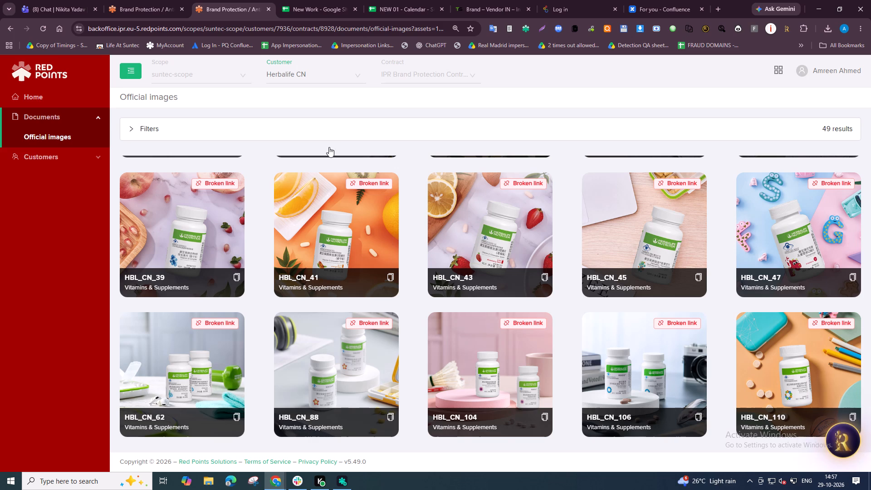
{"action": "left_click", "coordinate": [297, 74]}
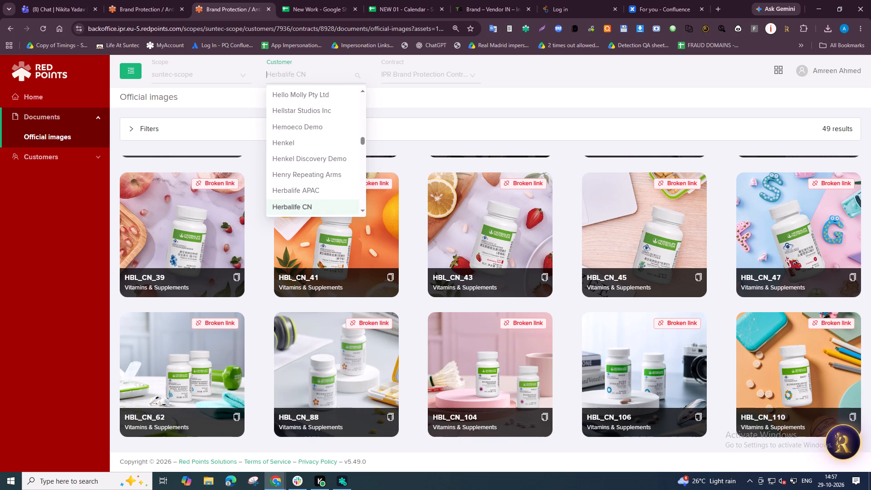
{"action": "type", "text": "secto"}
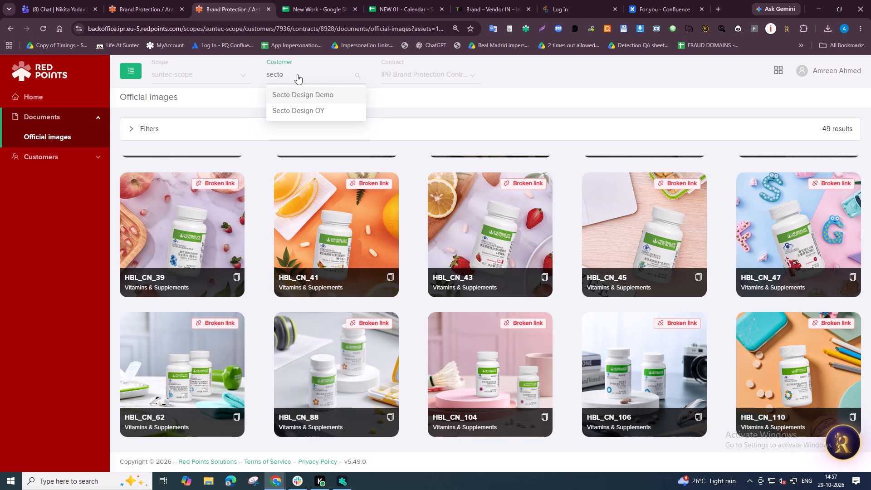
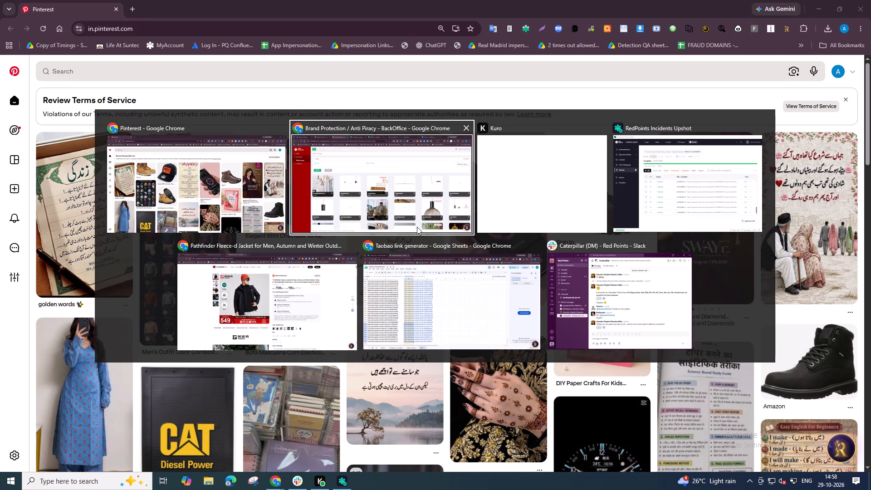
Switch to the RedPoints Incidents Upshot app and close it.
{"action": "left_click", "coordinate": [724, 183], "text": "alt"}
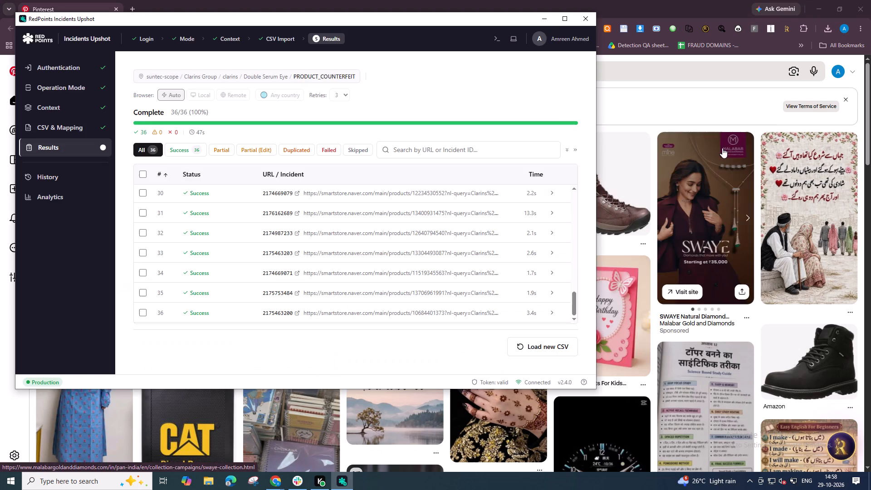
{"action": "left_click", "coordinate": [589, 20]}
{"action": "key", "text": "alt+Tab"}
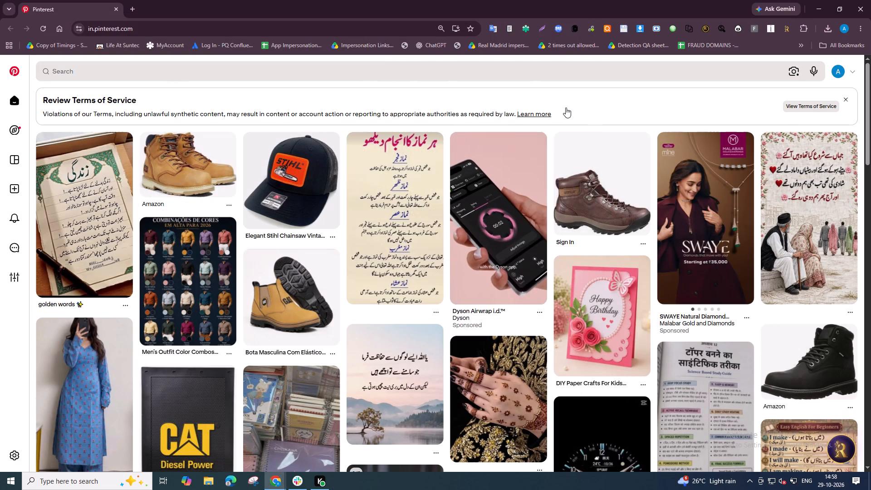